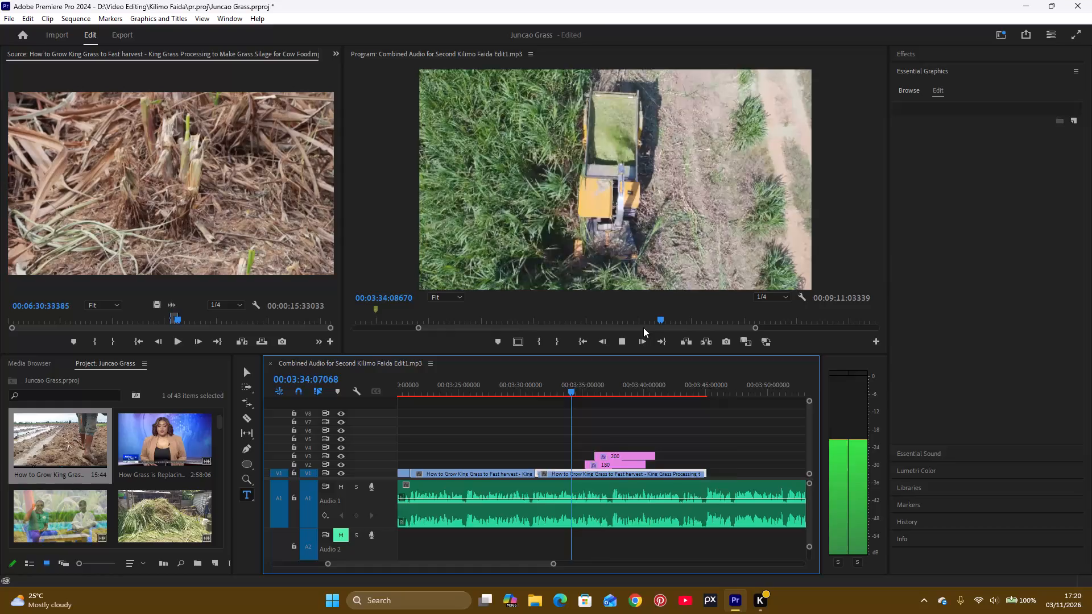
Move the 180 title clip on V2 earlier so it starts at 00:03:34:31995.
key("space")
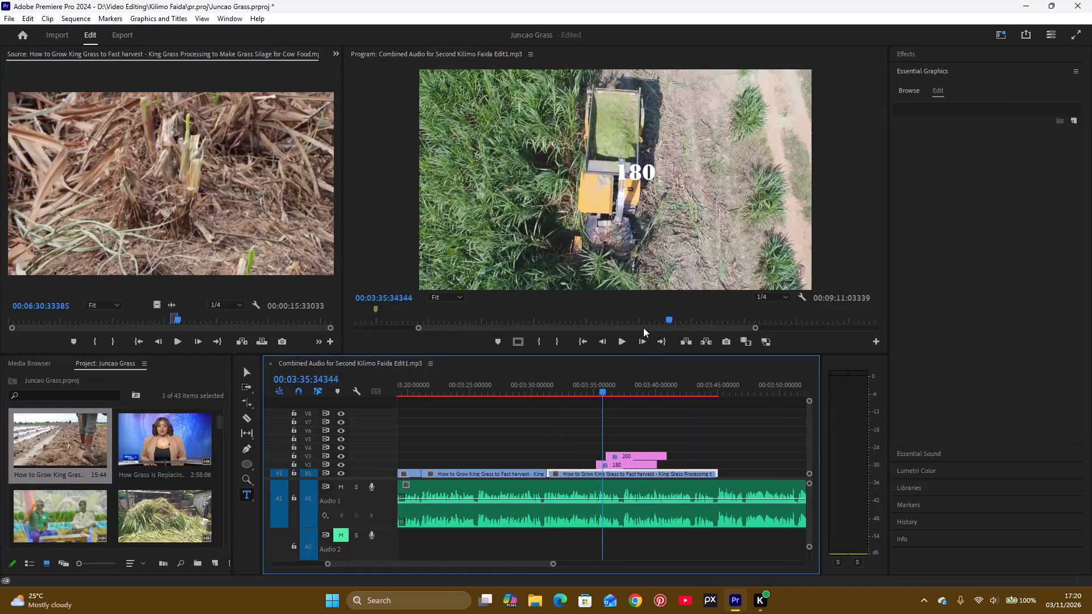
left_click(586, 390)
key("space")
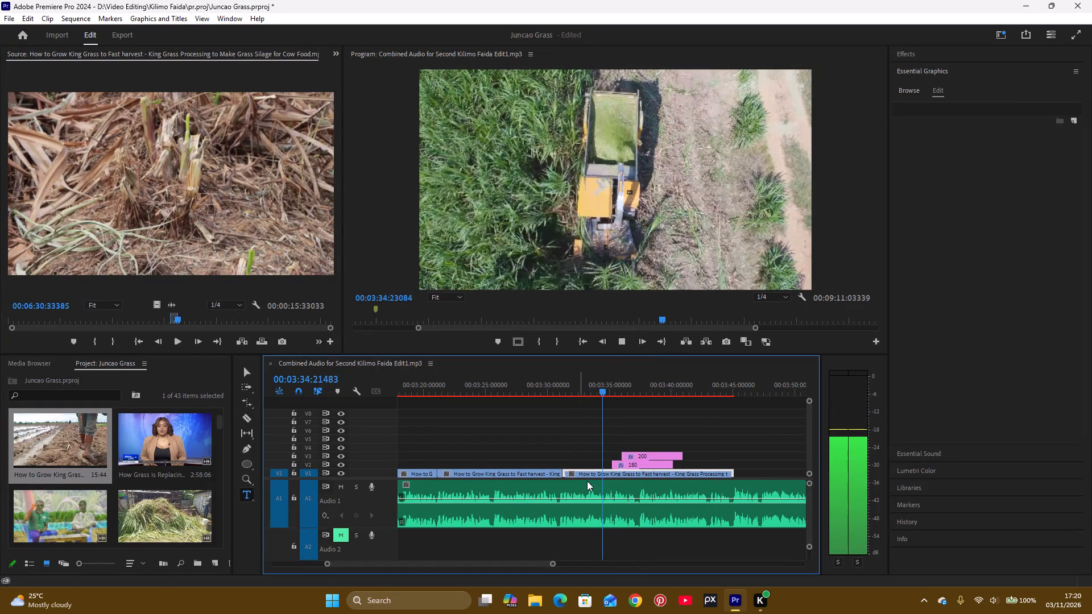
key("space")
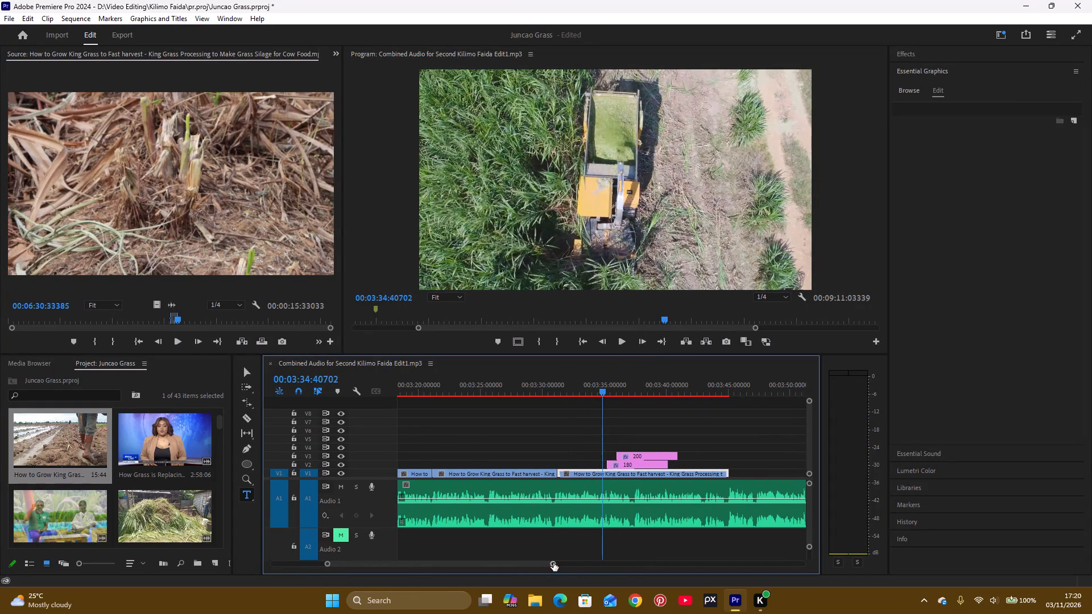
left_click_drag(553, 563, 527, 575)
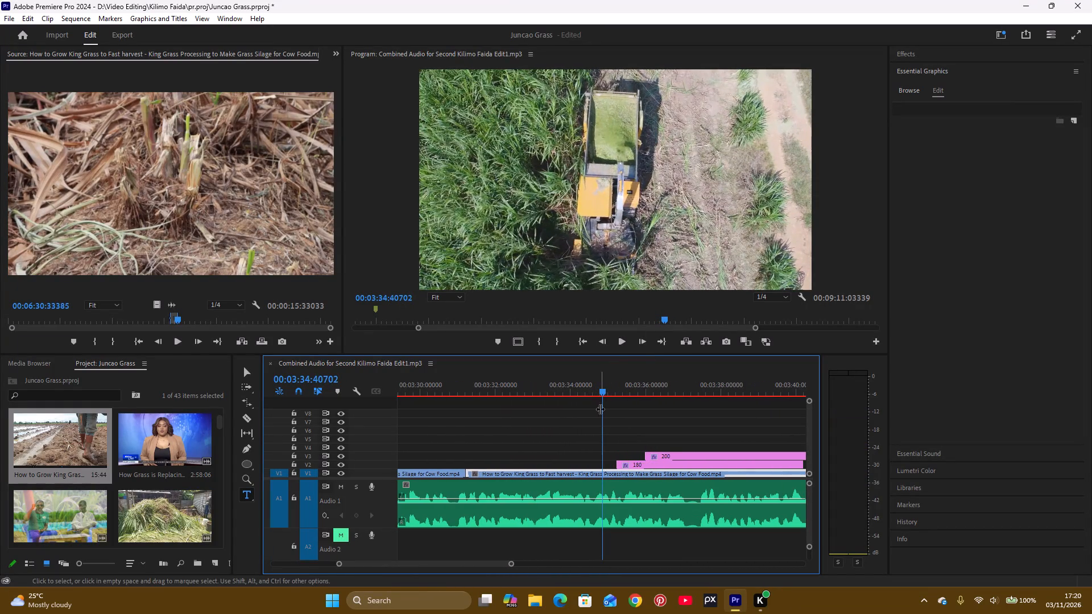
left_click_drag(601, 389, 597, 420)
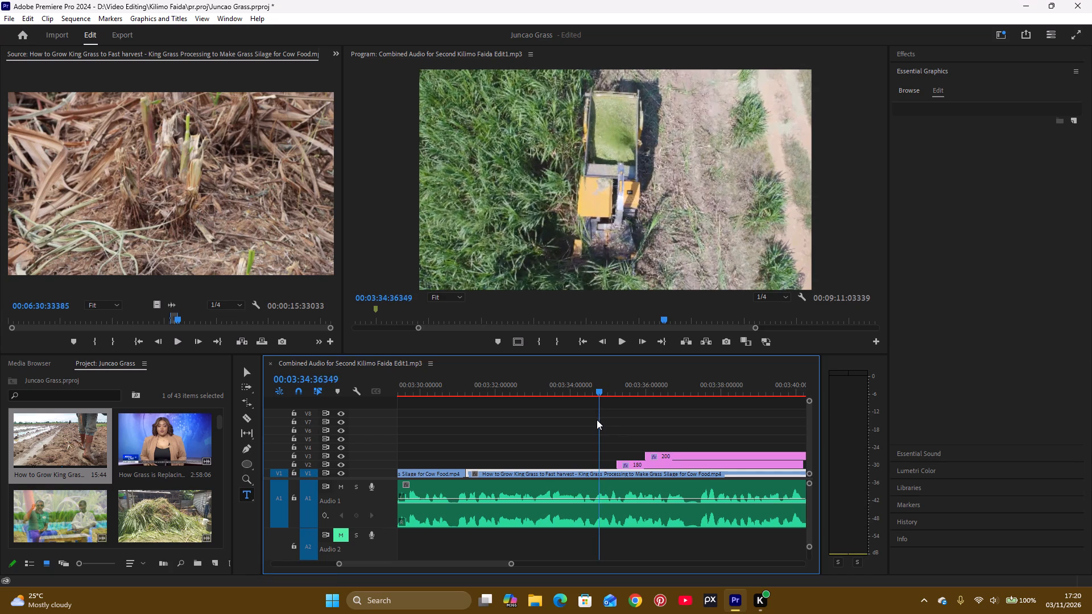
left_click_drag(597, 420, 594, 444)
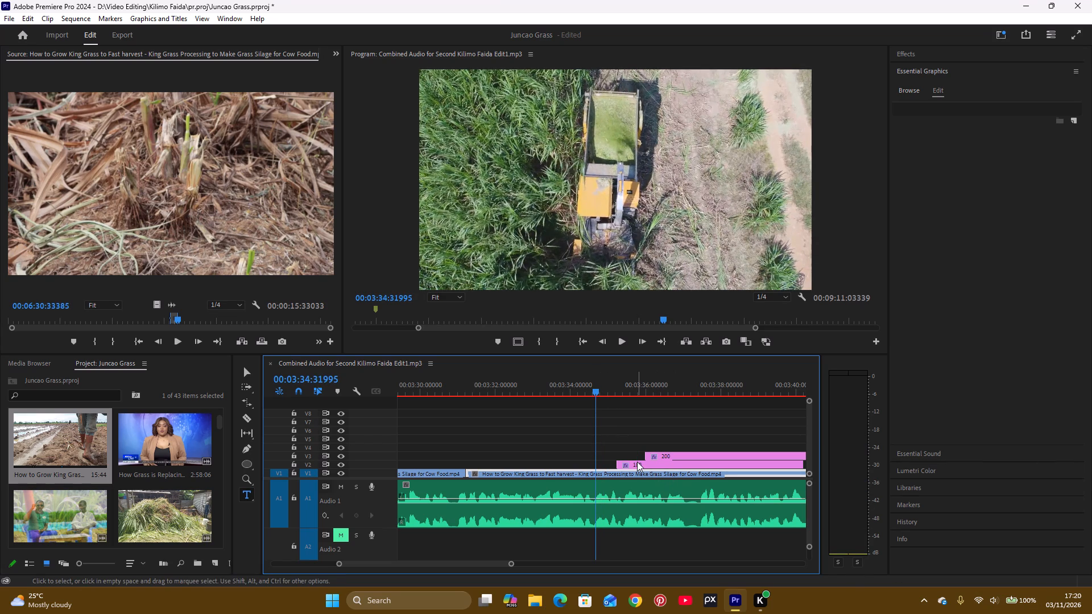
left_click_drag(637, 462, 611, 467)
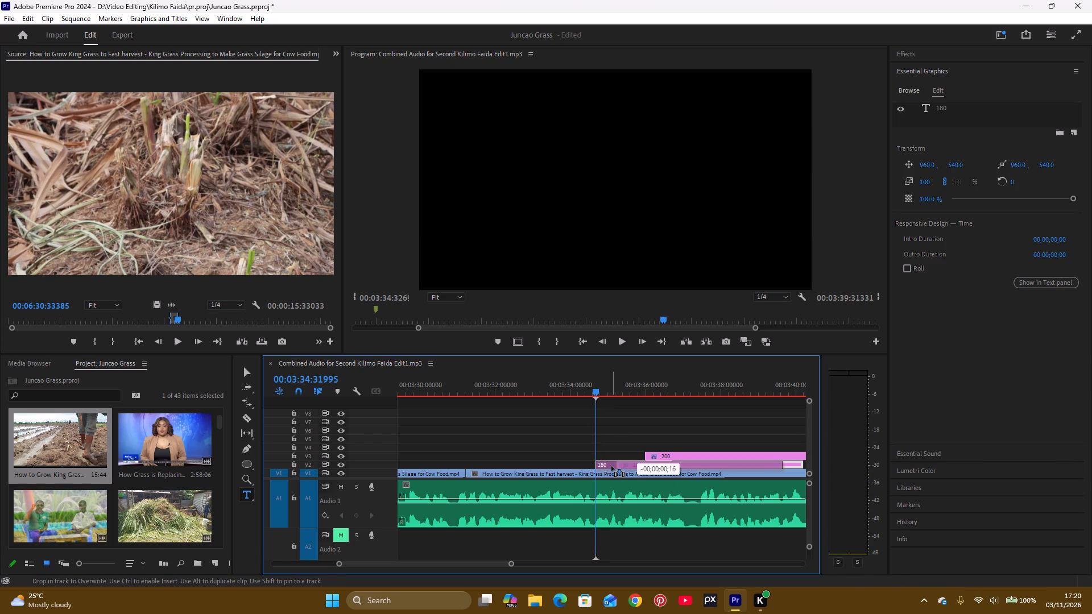
Enlarge the 180 text to font size 219 and shift it horizontally to X position 291.
key("space")
key("space")
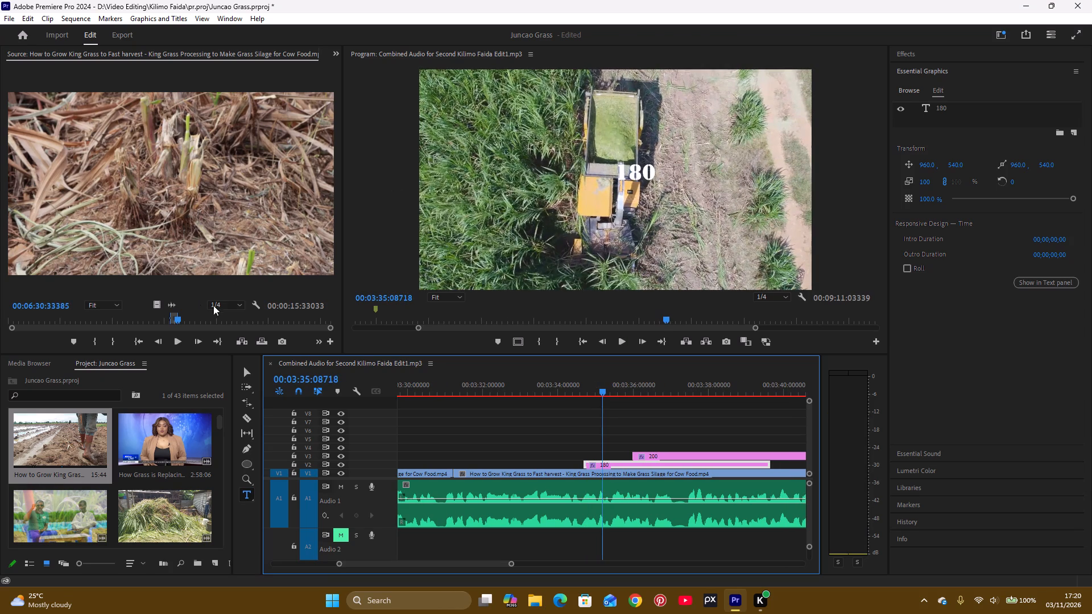
left_click(925, 109)
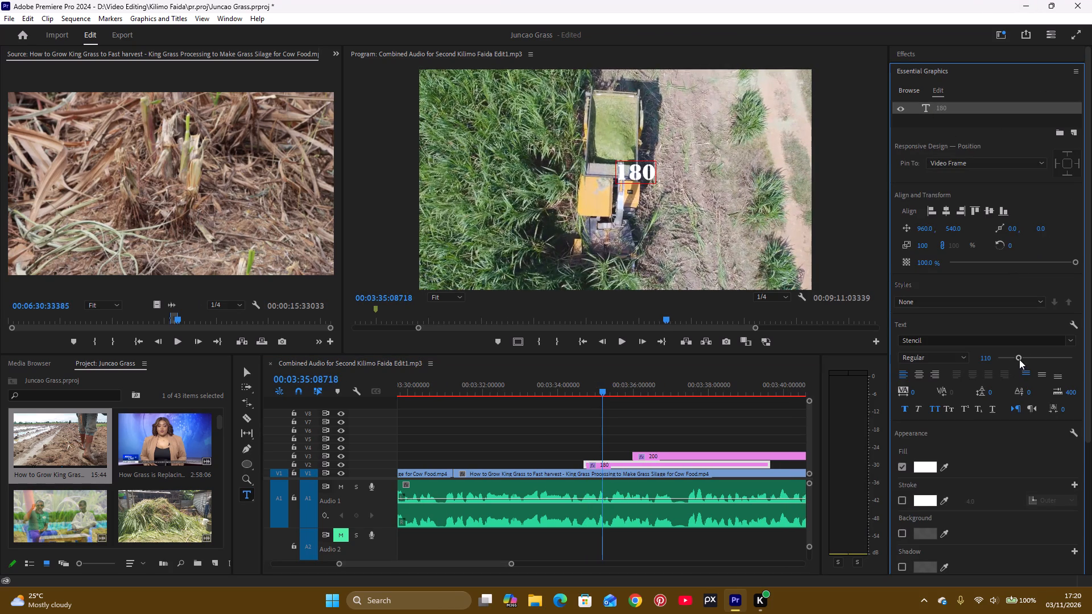
left_click_drag(1021, 355, 1037, 361)
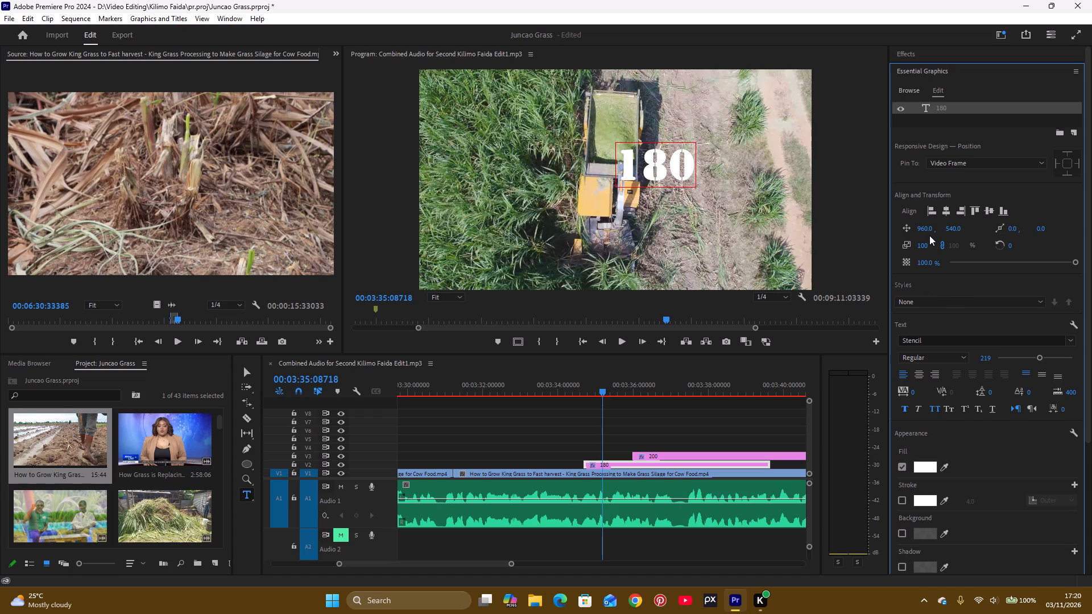
left_click_drag(926, 227, 791, 247)
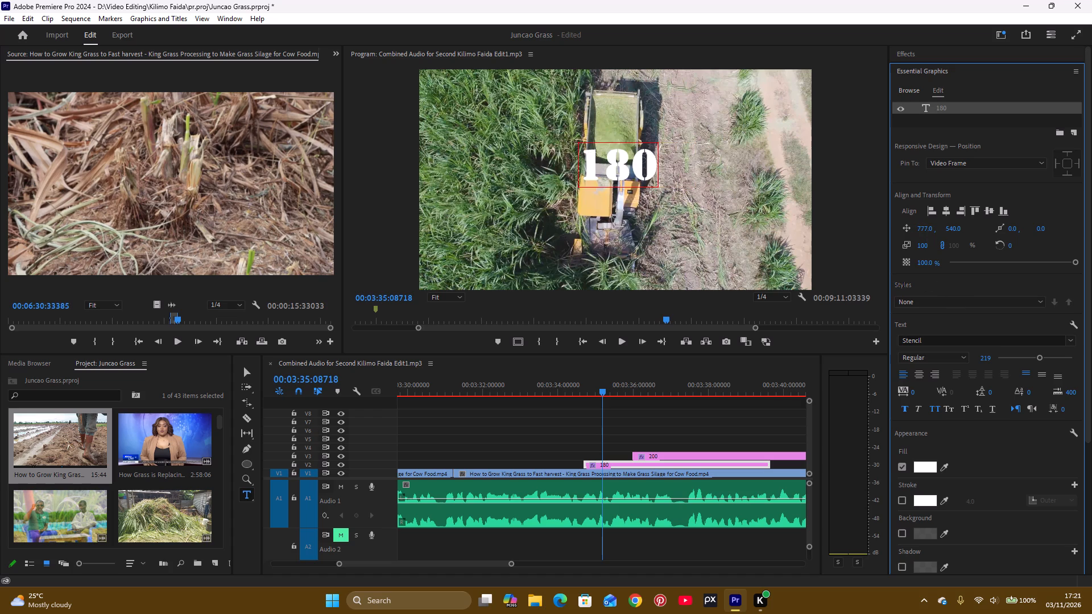
left_click_drag(791, 247, 549, 300)
Move the 200 title clip on V3 earlier so it starts at 00:03:35:19106.
key("space")
key("space")
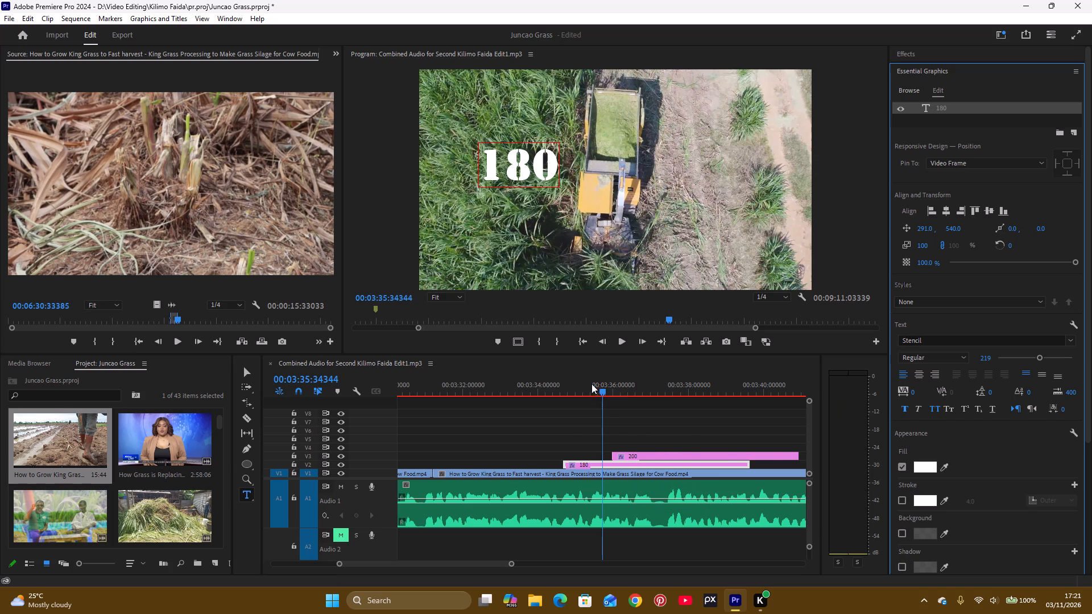
left_click_drag(601, 385, 590, 404)
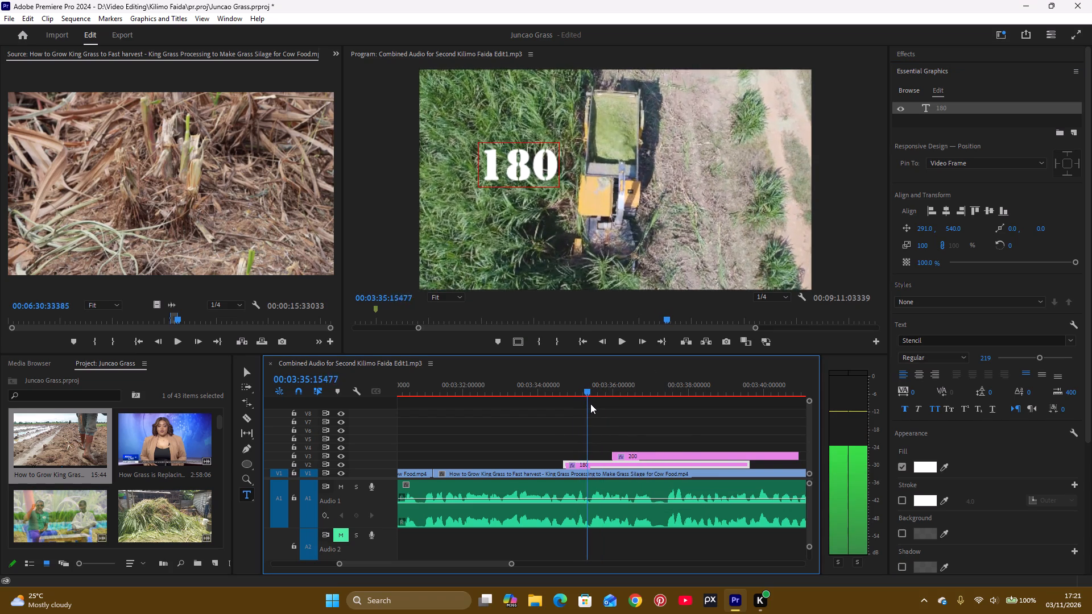
left_click_drag(590, 404, 593, 406)
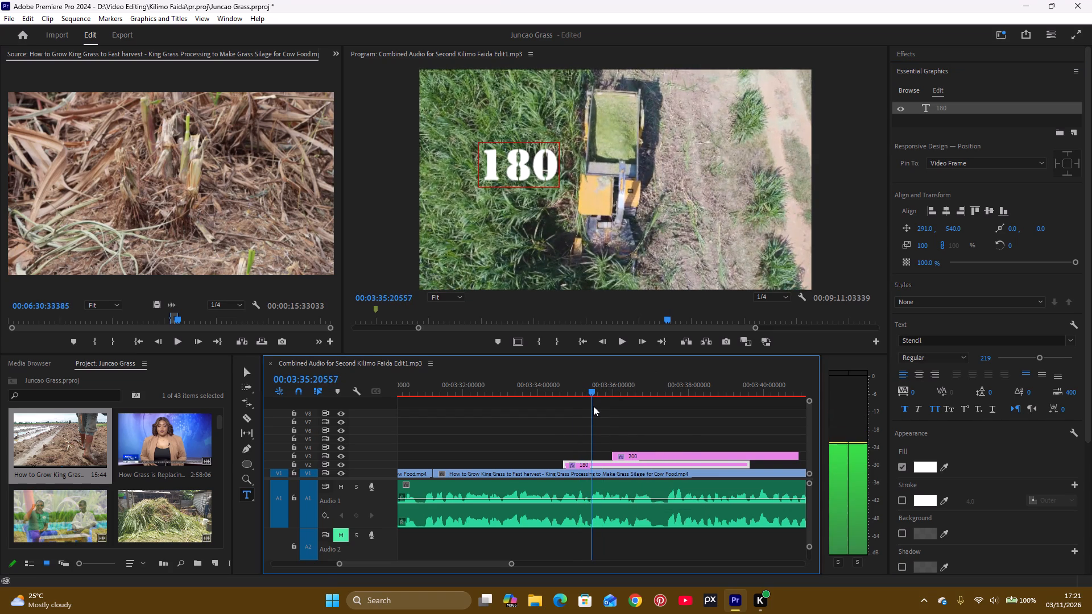
left_click_drag(593, 406, 592, 408)
left_click_drag(646, 454, 617, 453)
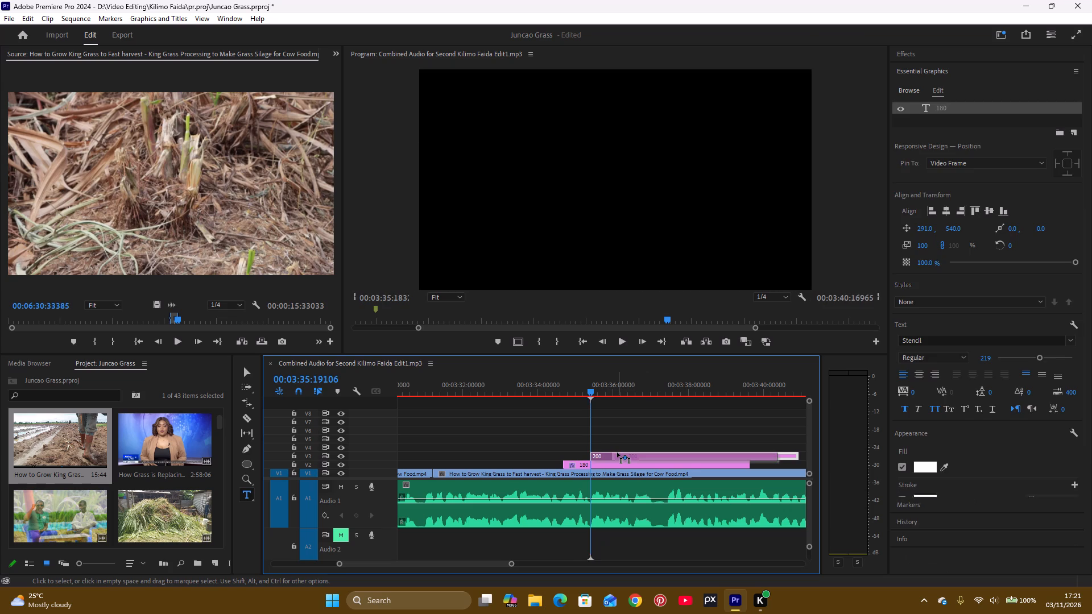
left_click_drag(617, 453, 630, 454)
Set the 200 text's font size to 219, the same as the 180 text.
key("space")
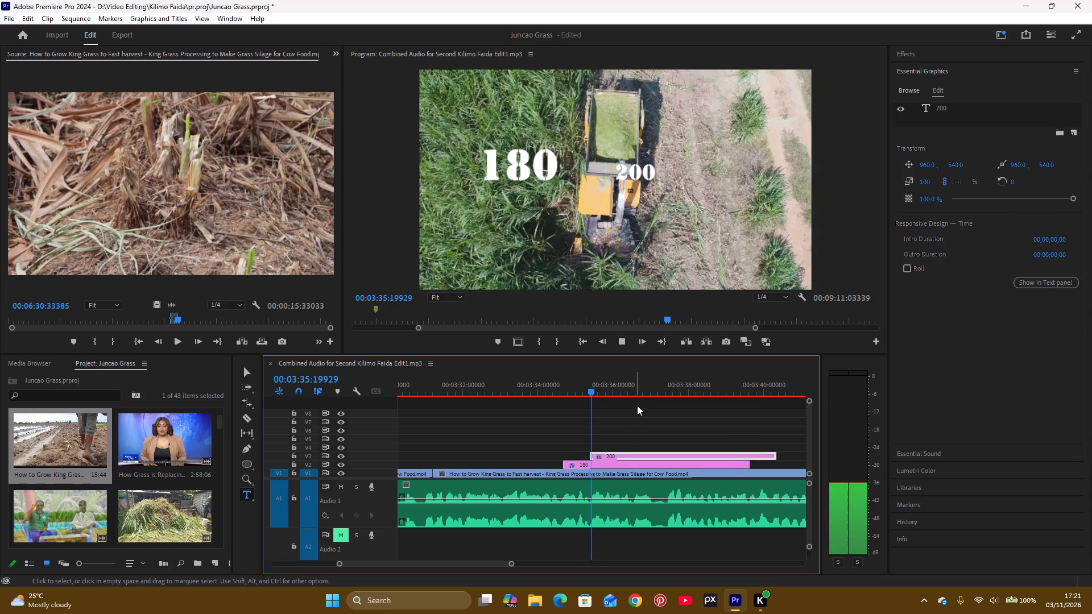
key("space")
left_click(566, 463)
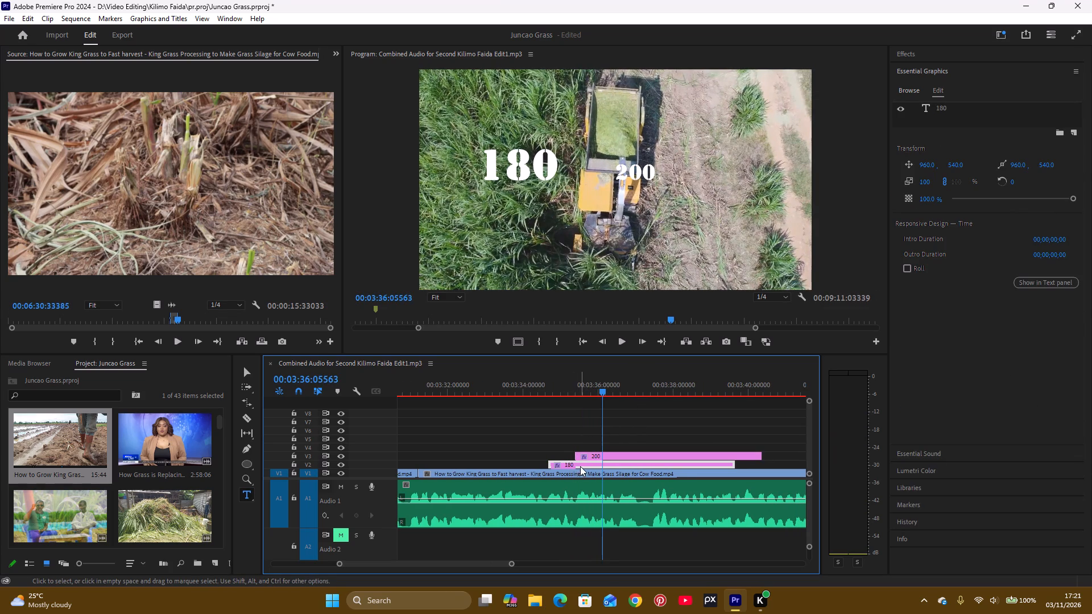
left_click(925, 104)
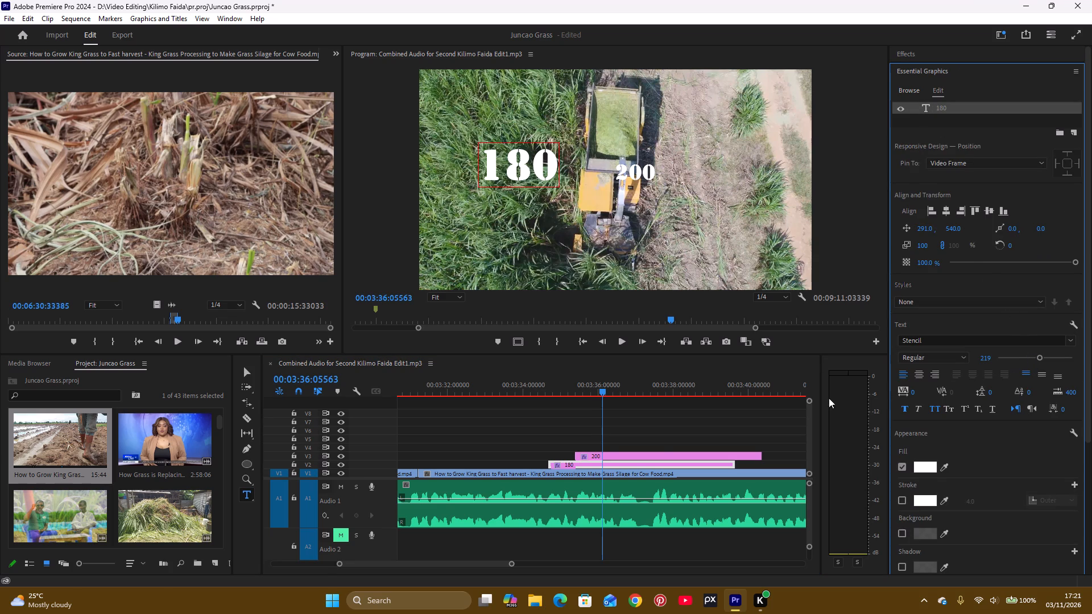
left_click(651, 455)
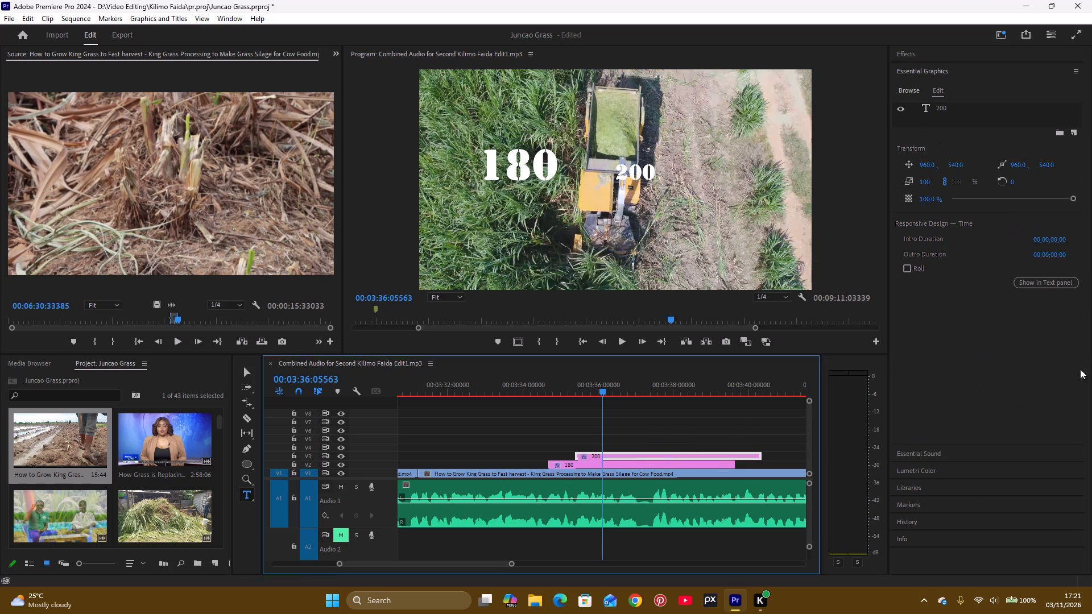
left_click(931, 103)
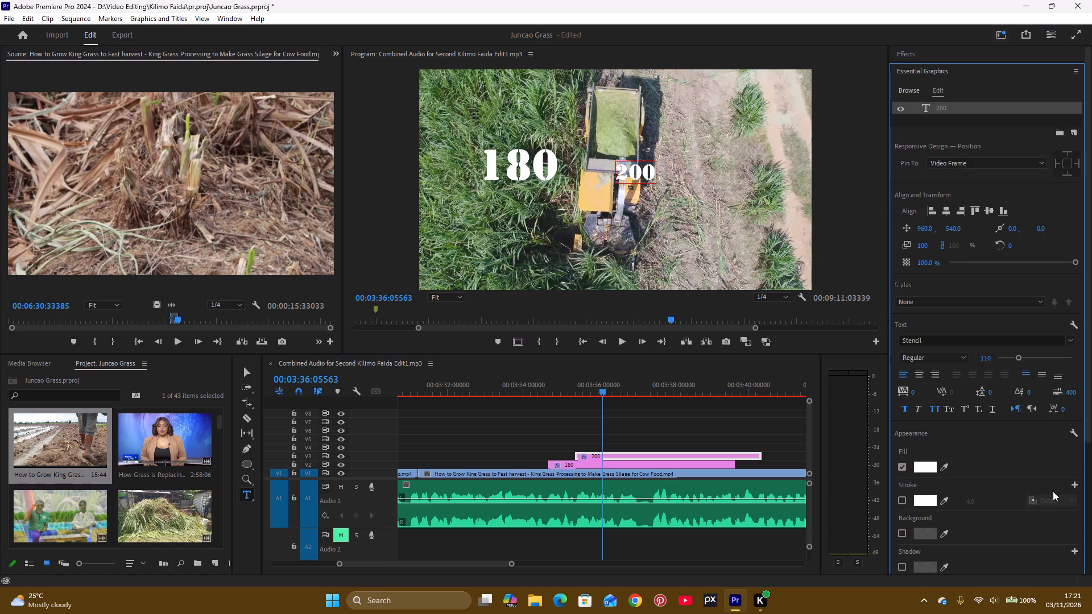
left_click(988, 356)
type("219")
key("Return")
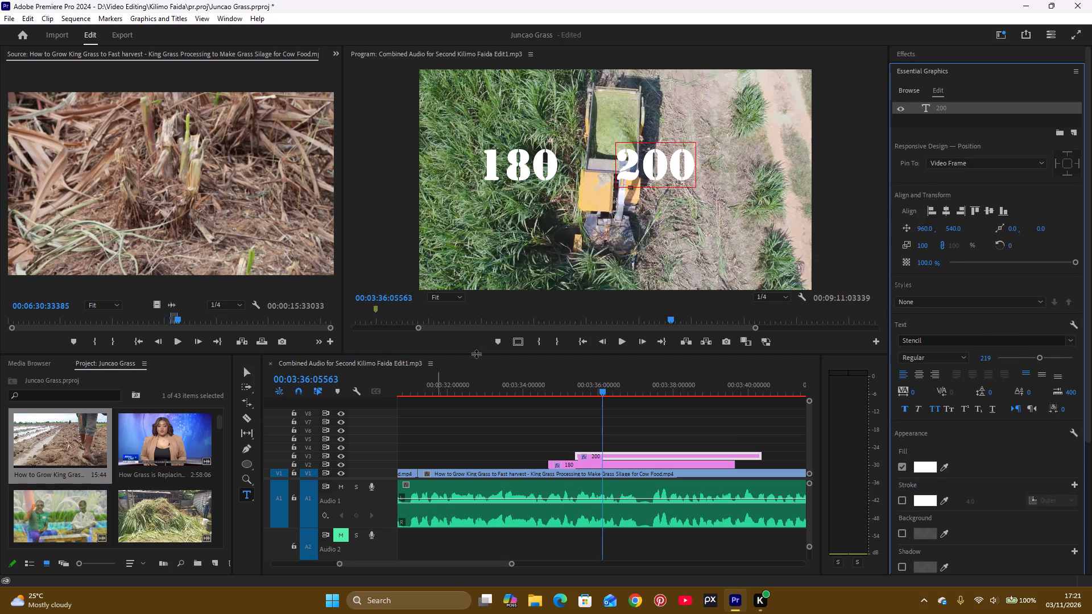
Center both the 180 and the 200 text vertically in the video frame.
left_click(548, 390)
key("space")
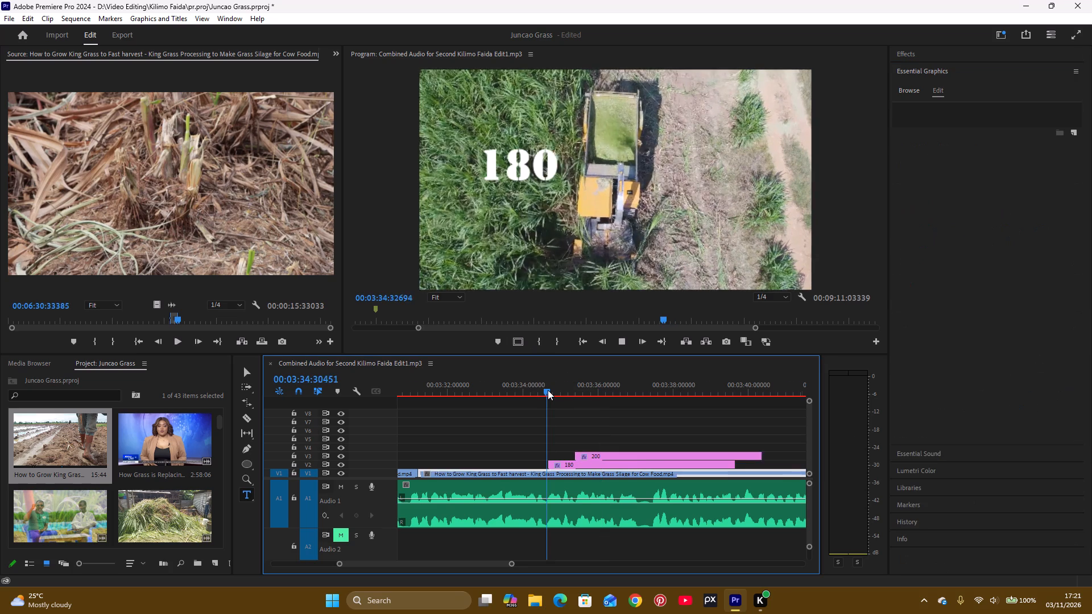
key("space")
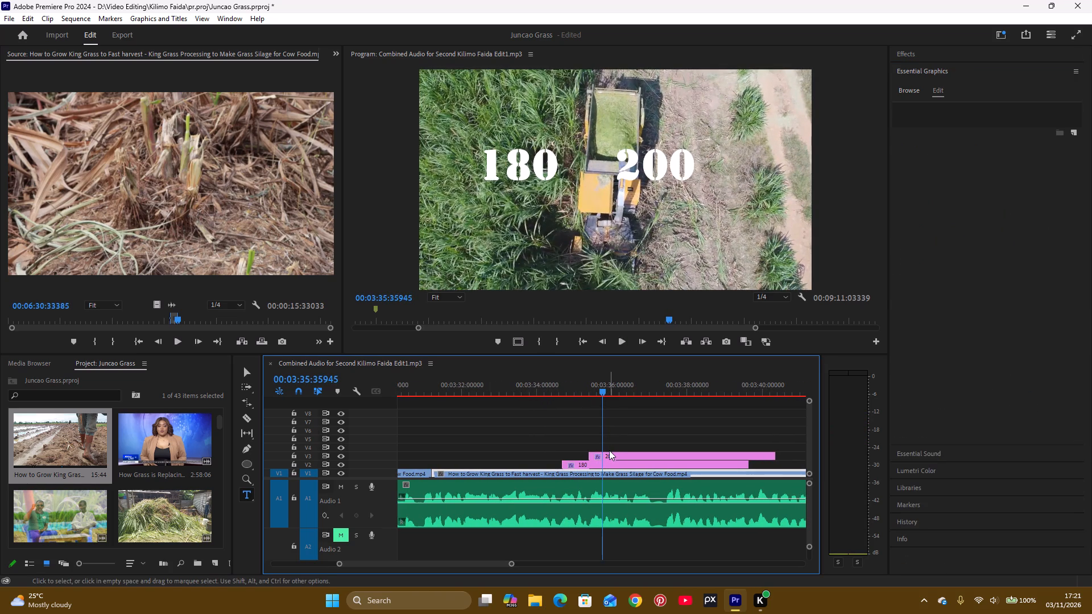
left_click(594, 464)
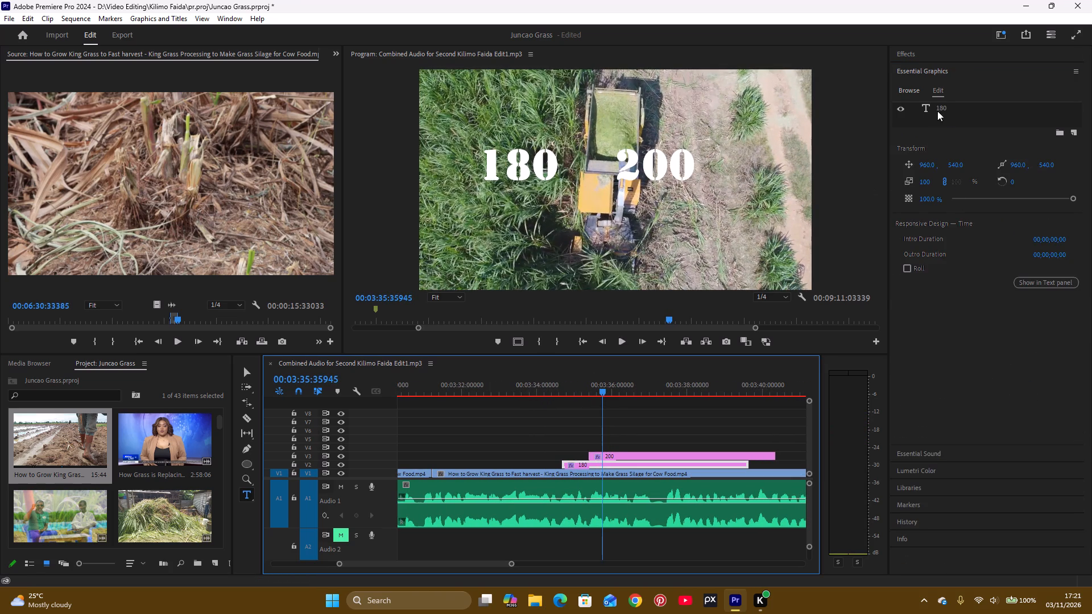
left_click(925, 110)
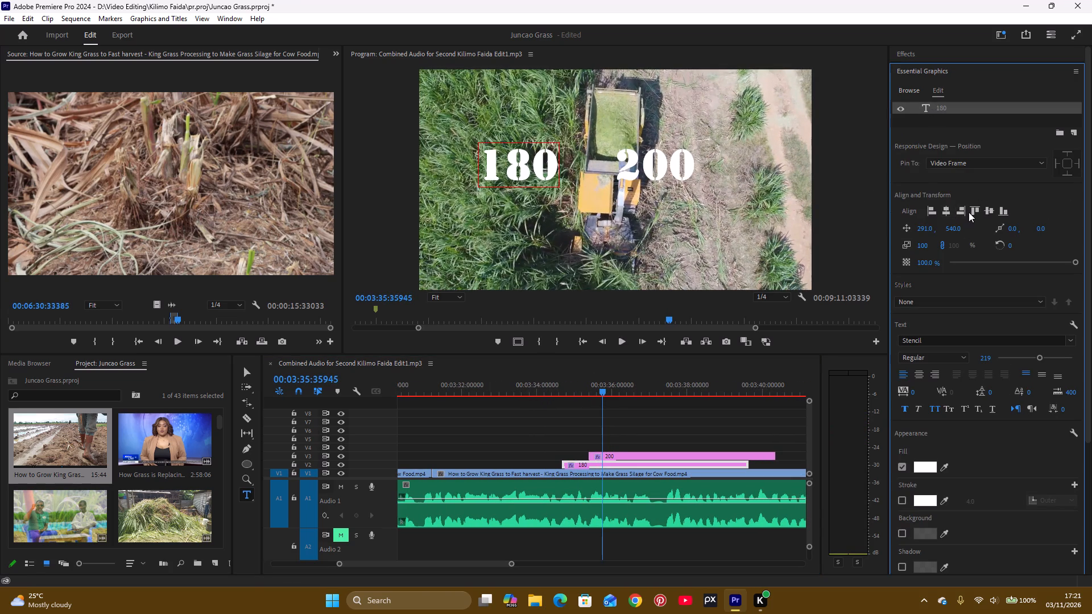
left_click(991, 213)
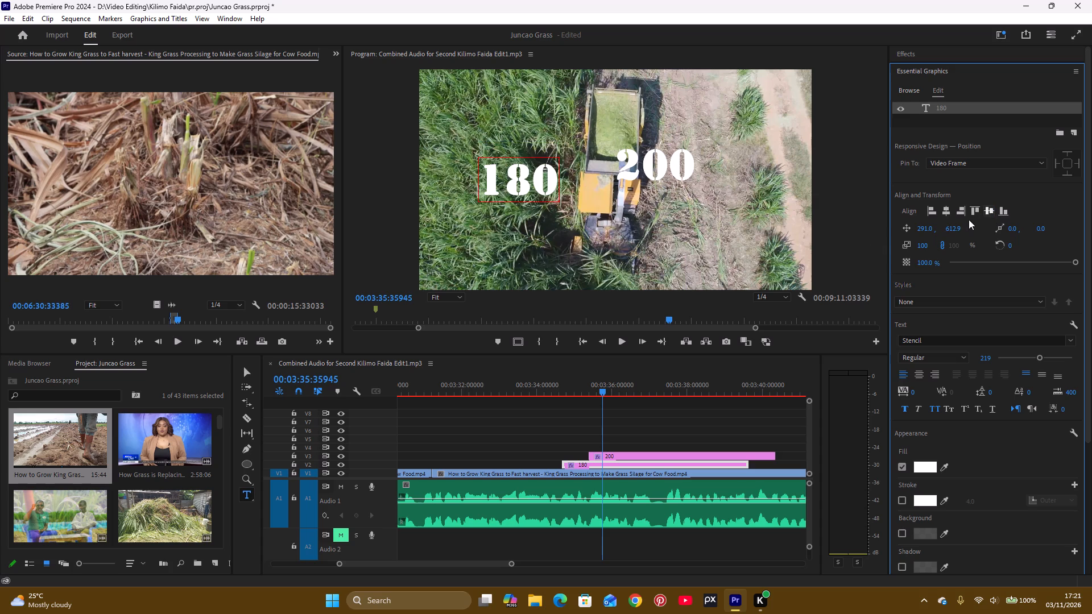
left_click(680, 453)
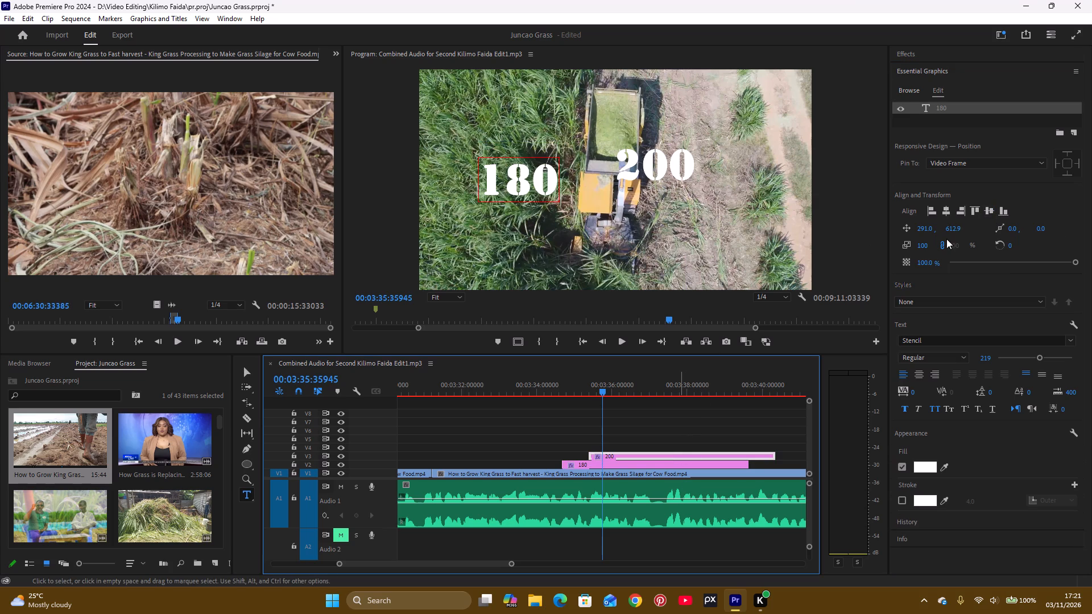
left_click(924, 103)
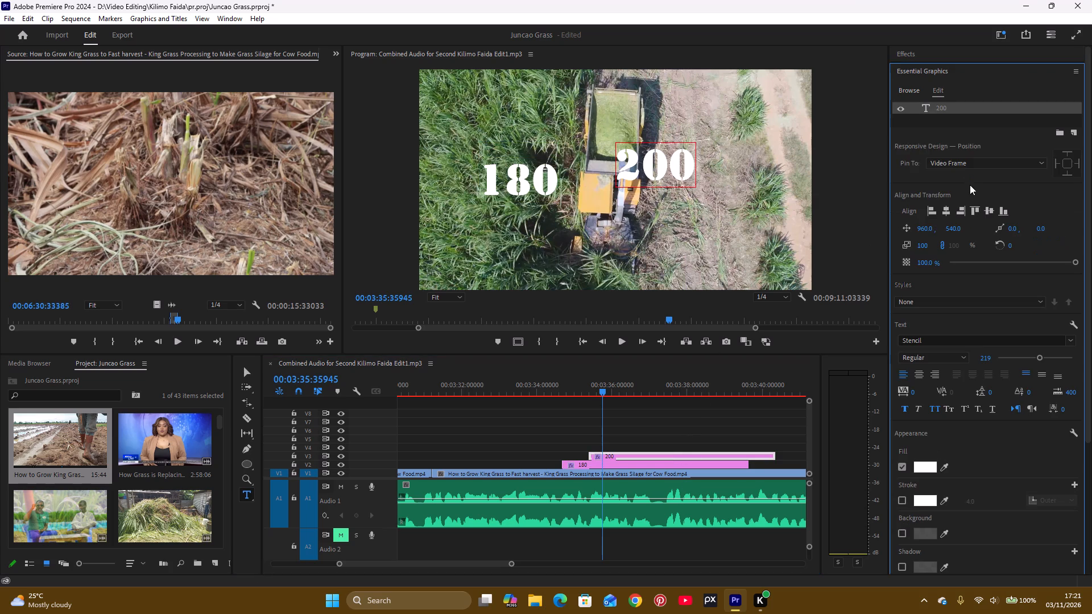
left_click(987, 208)
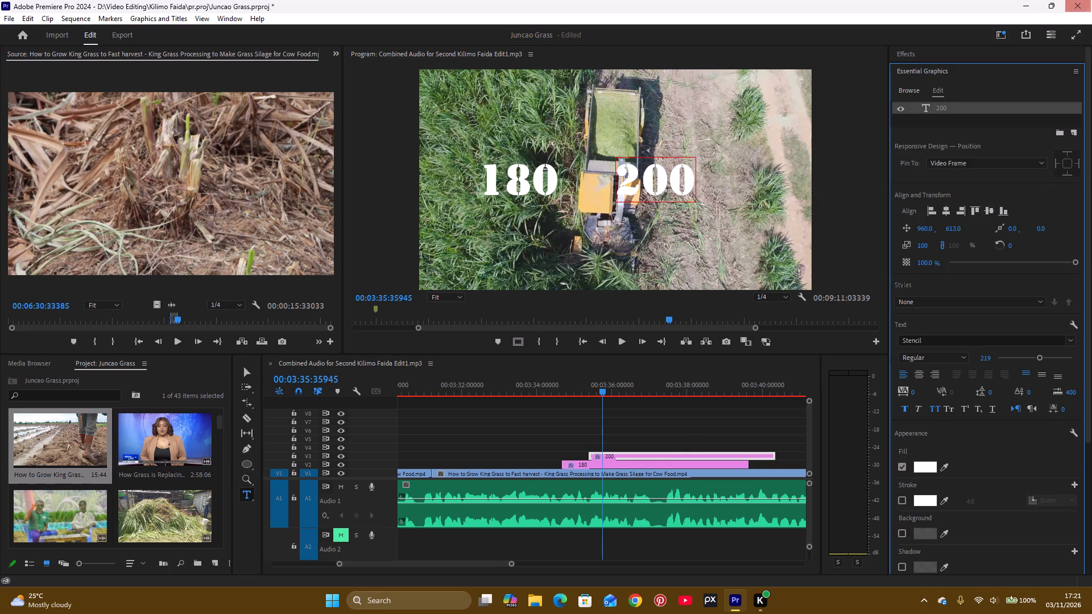
Turn on the safe margins overlay for the program video.
left_click(526, 346)
Add a new text layer above the 180 and 200 titles, starting at 00:03:36:09067 in the narration.
key("space")
key("space")
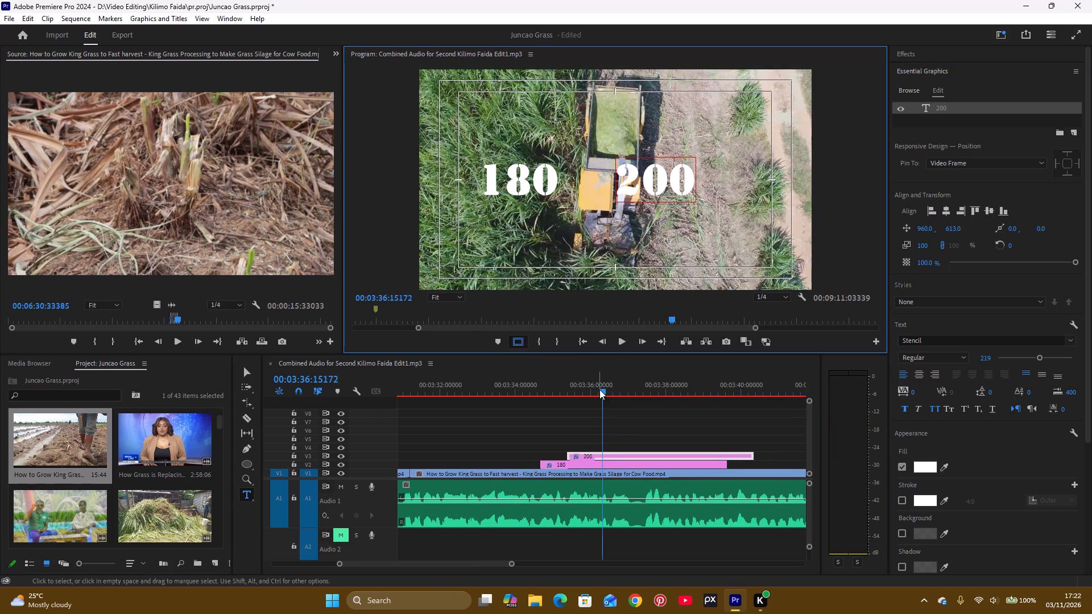
left_click_drag(599, 389, 582, 424)
key("space")
key("space")
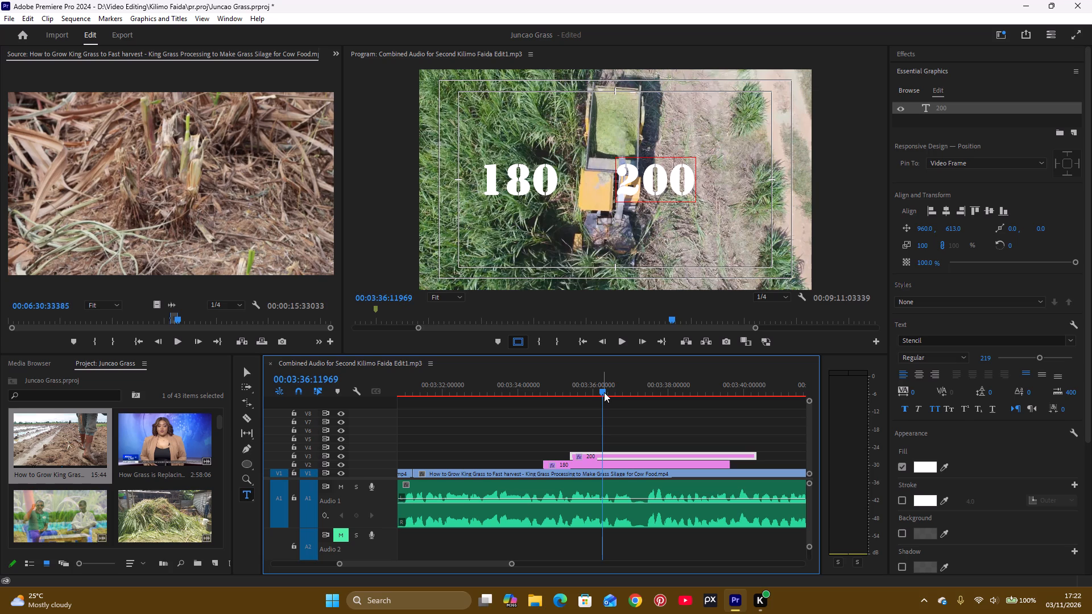
left_click_drag(602, 388, 590, 421)
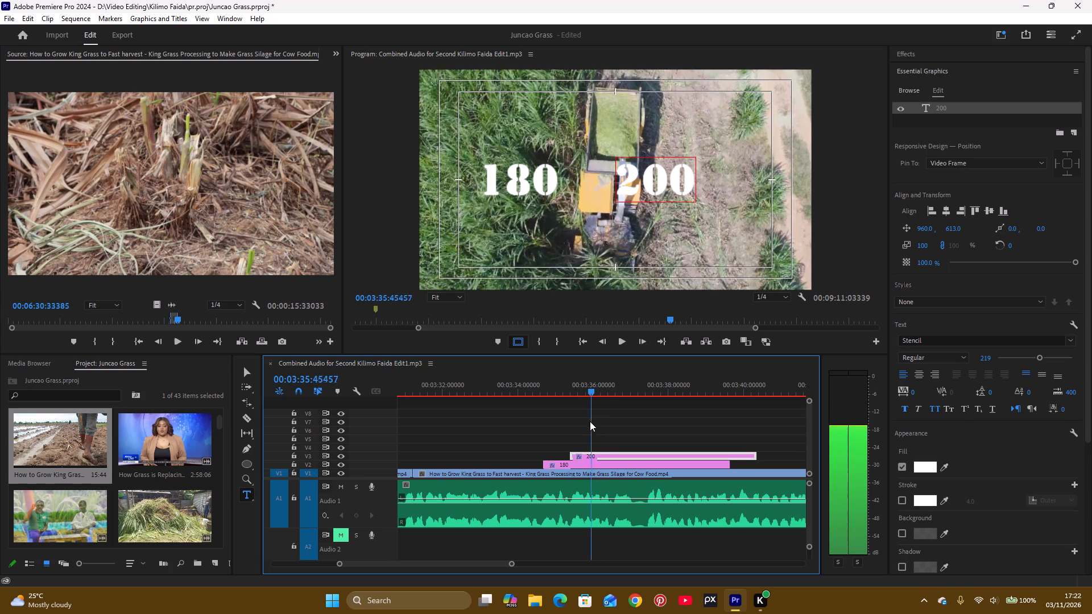
left_click_drag(590, 421, 590, 425)
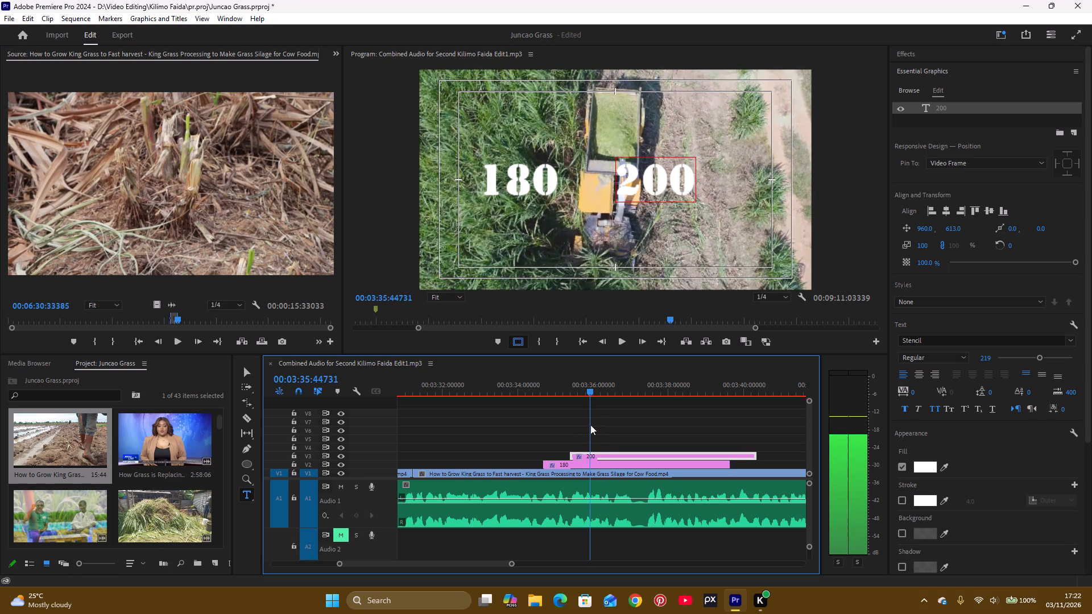
left_click_drag(590, 425, 598, 420)
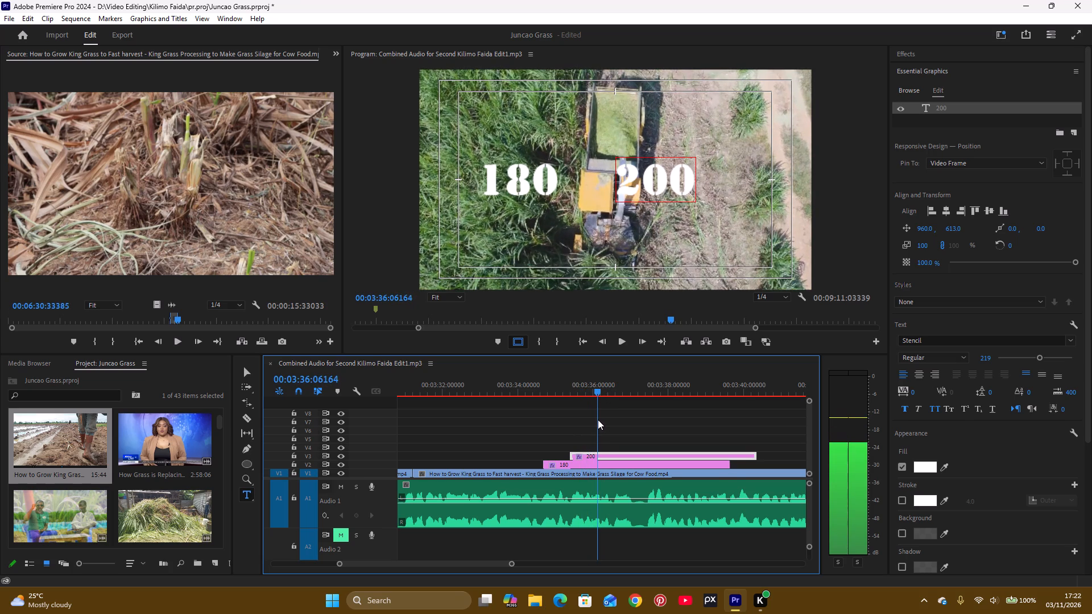
left_click_drag(598, 420, 600, 429)
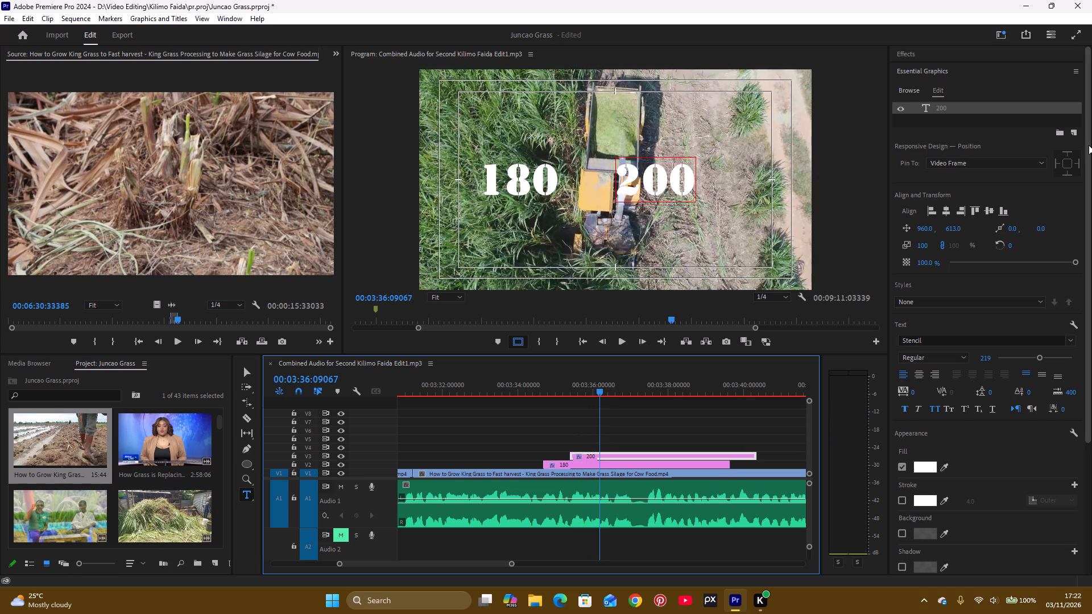
left_click(612, 443)
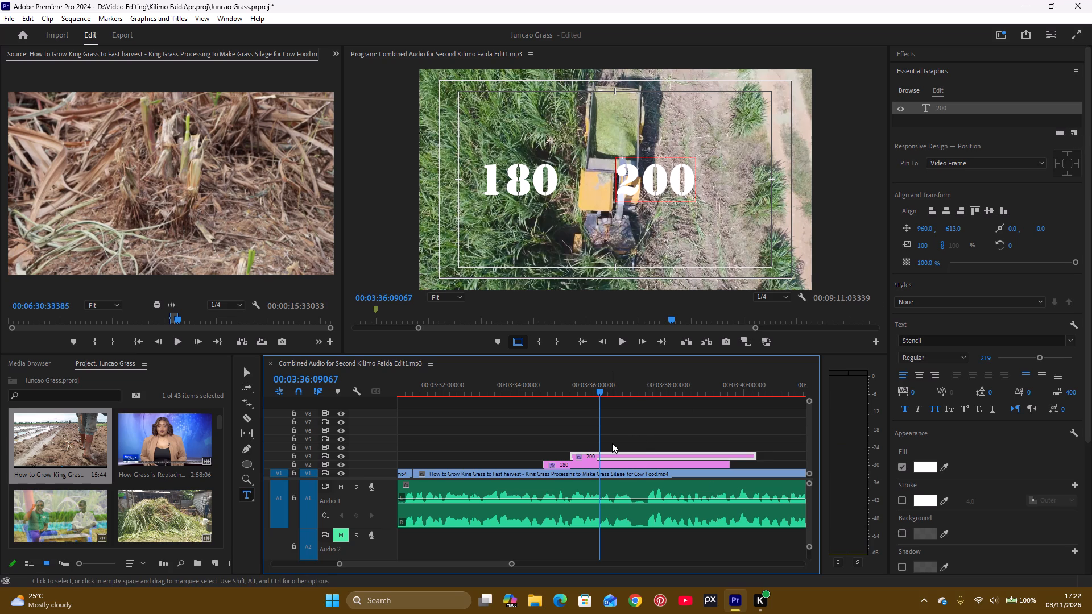
left_click(1071, 131)
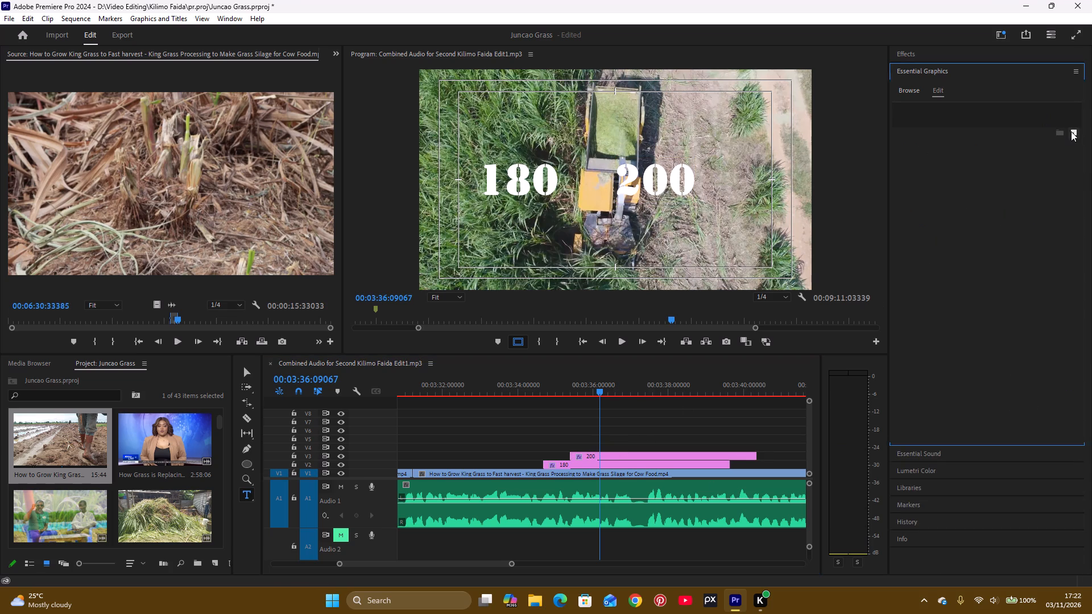
left_click(1073, 125)
left_click(1063, 134)
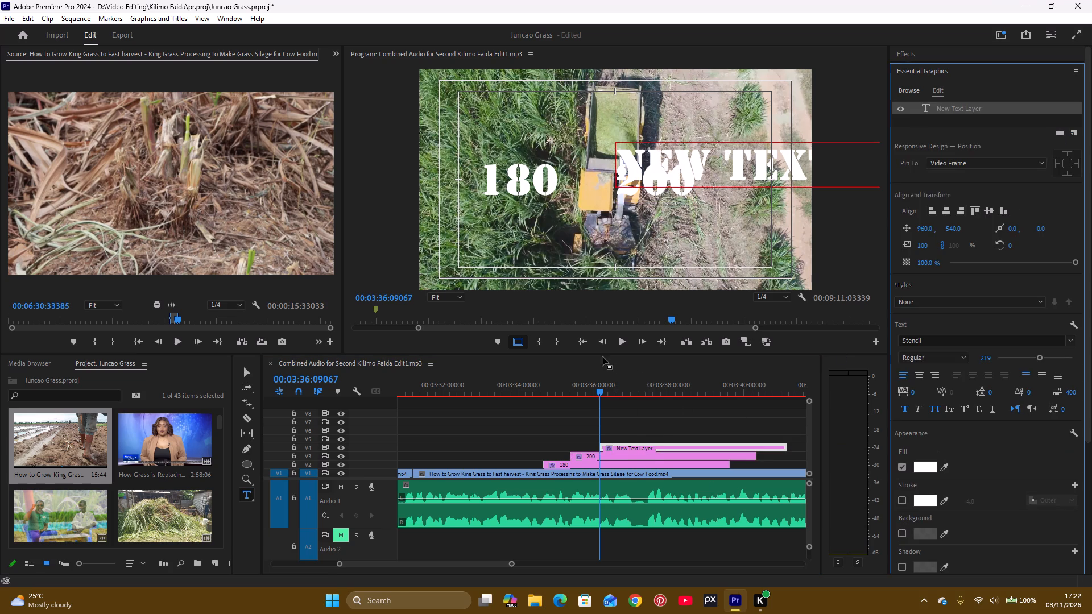
Replace the new text layer's placeholder text with "metric".
left_click(661, 167)
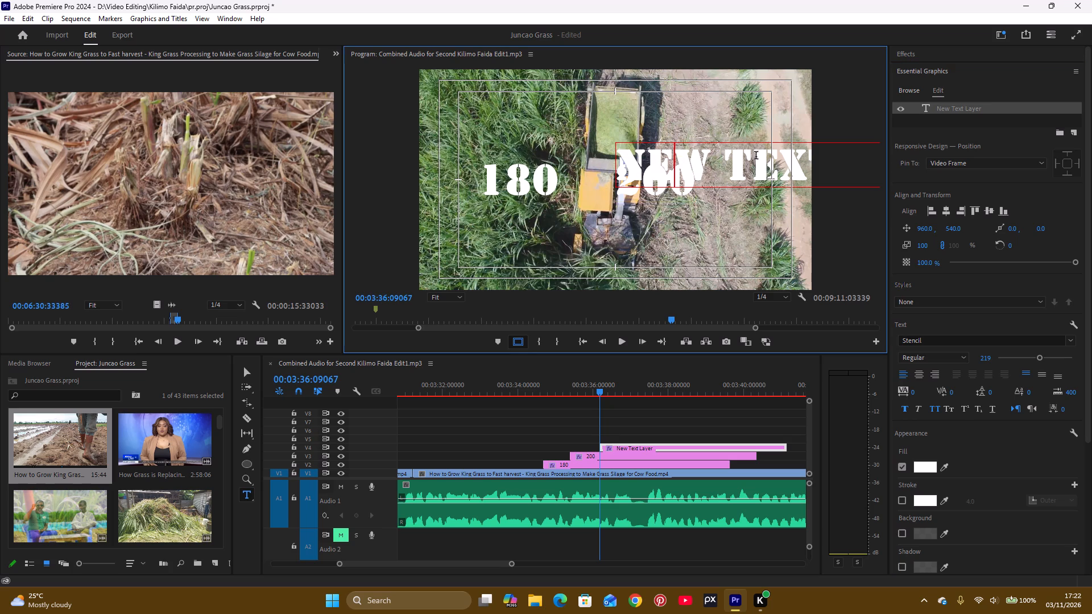
key("ctrl+a")
type("me")
type("tric")
left_click(618, 327)
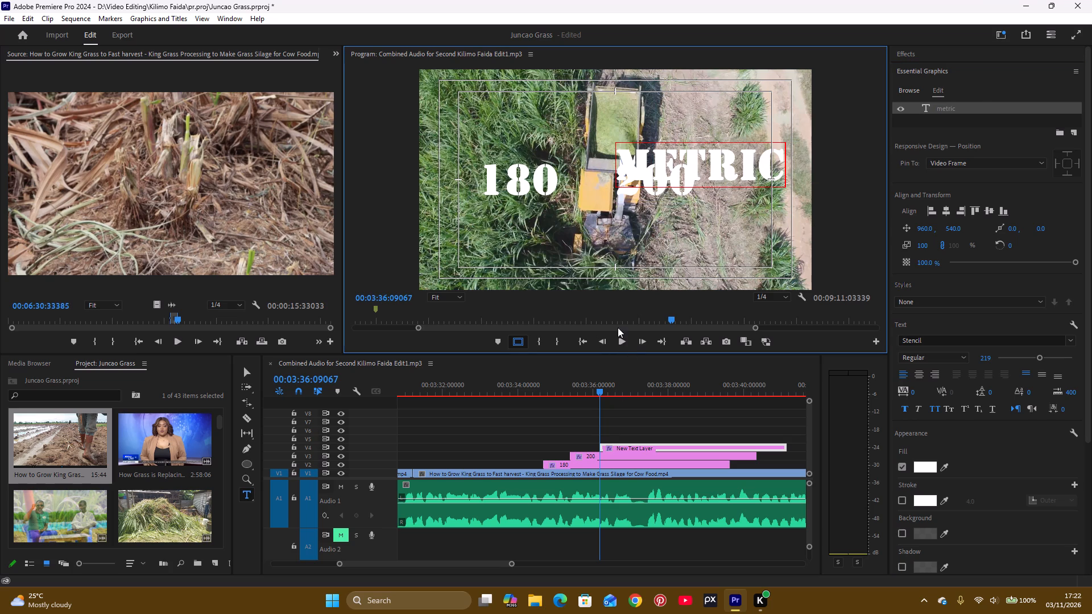
Play and scrub the narration under the three titles to find the point where they should end.
left_click(622, 345)
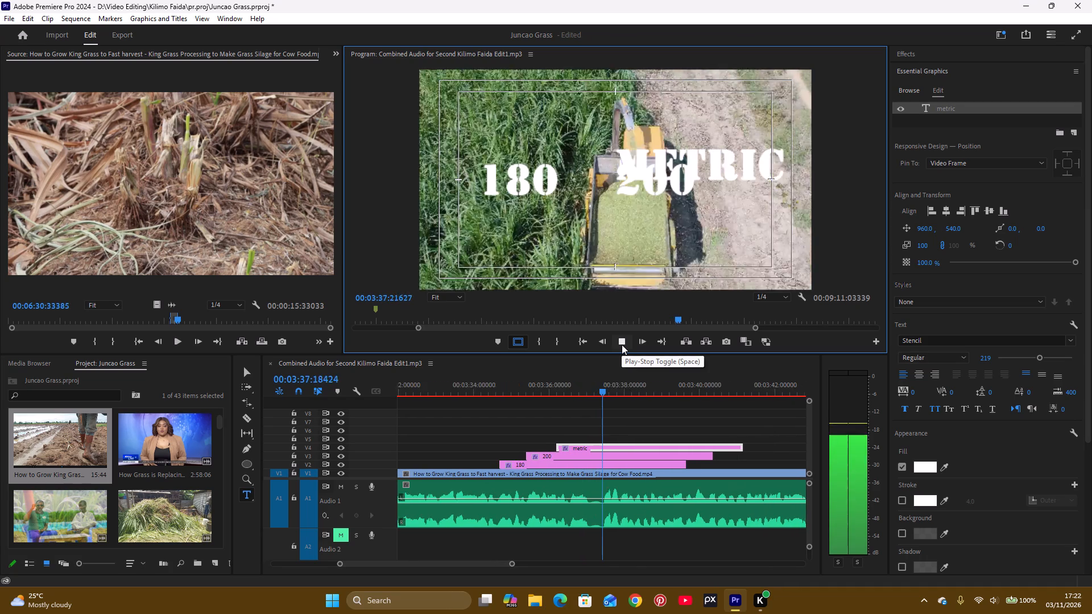
key("space")
key("space")
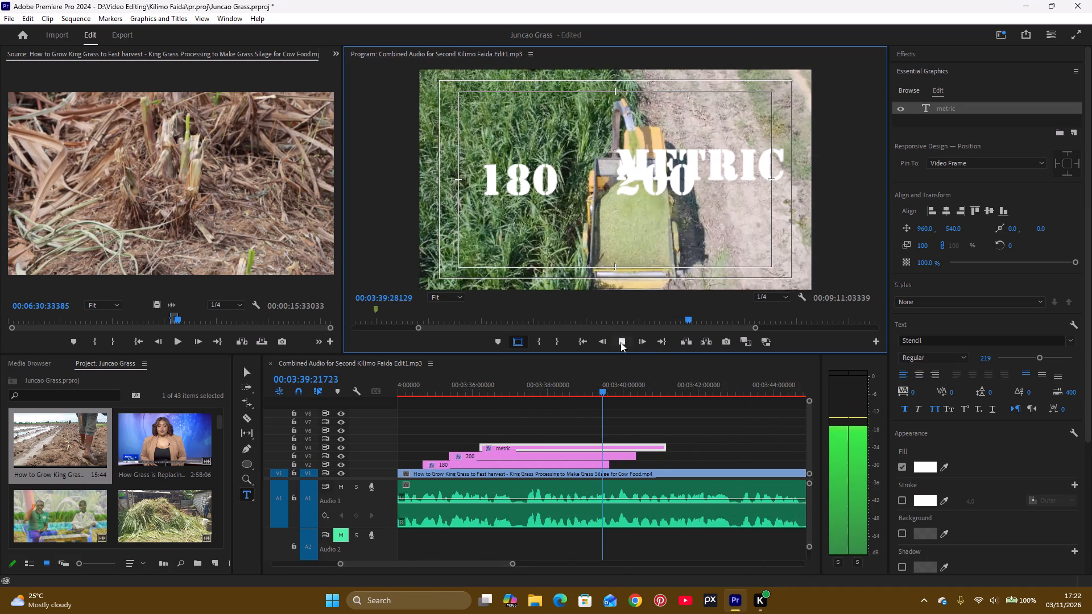
left_click(621, 342)
left_click(462, 386)
key("space")
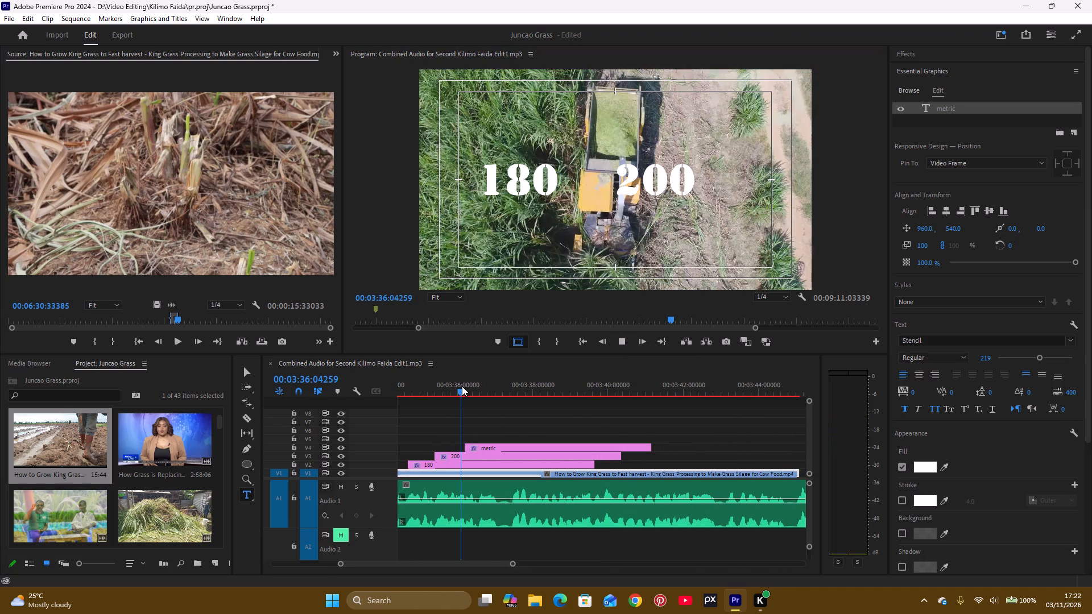
key("space")
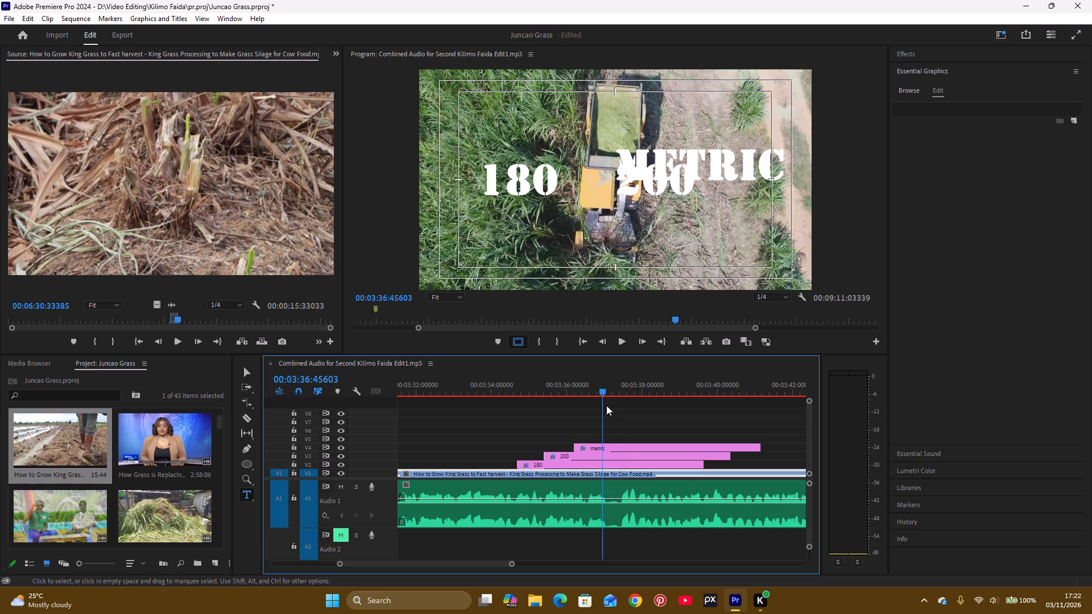
key("space")
key("space")
key("space")
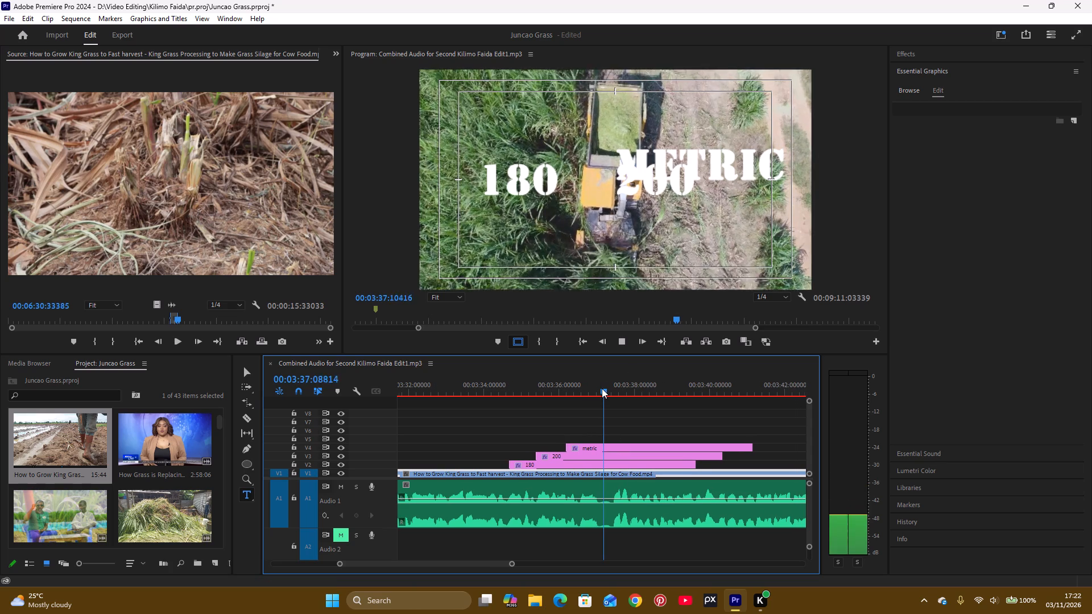
left_click(602, 388)
key("space")
left_click(602, 388)
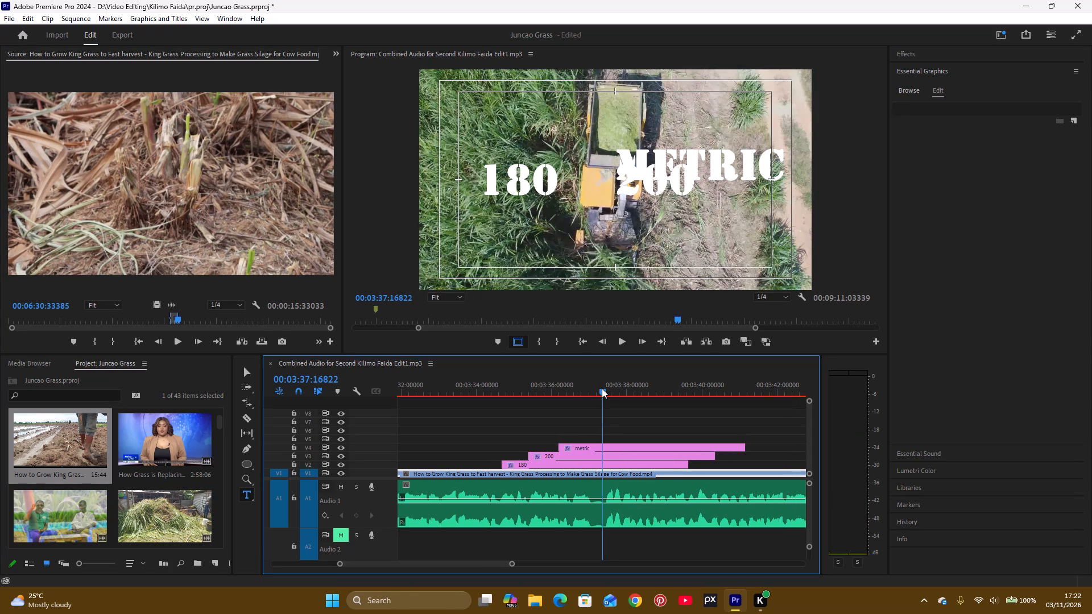
key("space")
key("space")
left_click_drag(602, 388, 597, 392)
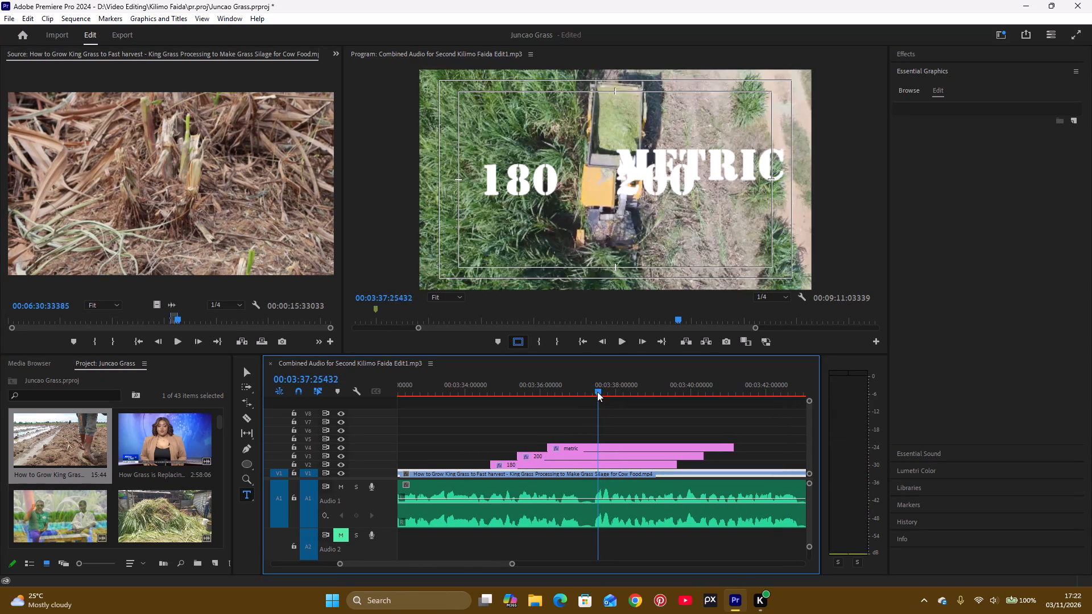
left_click_drag(597, 392, 594, 407)
key("space")
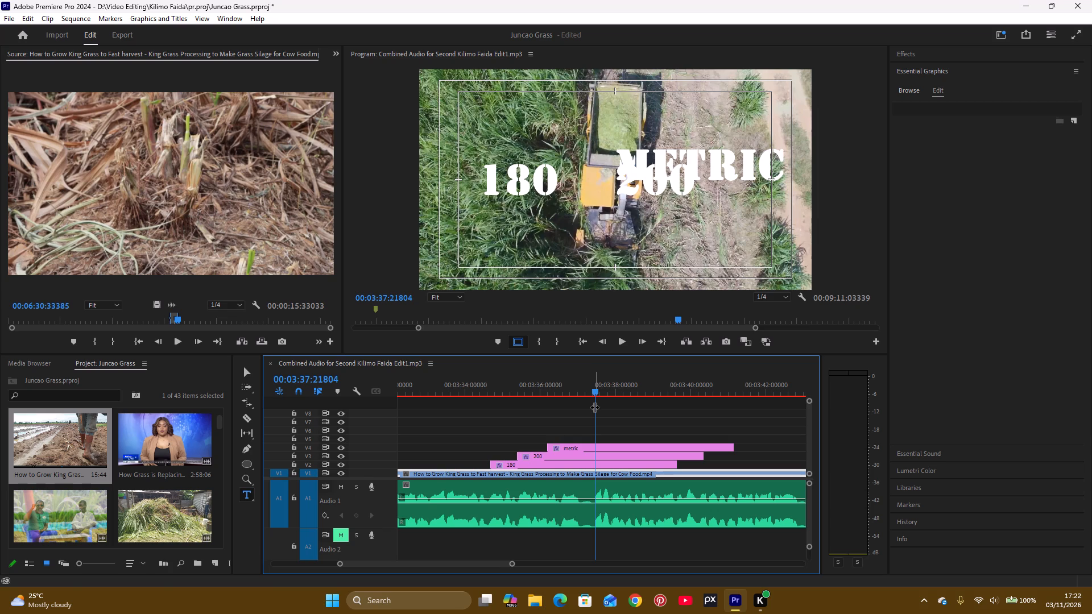
key("space")
key("space")
left_click_drag(600, 392, 593, 398)
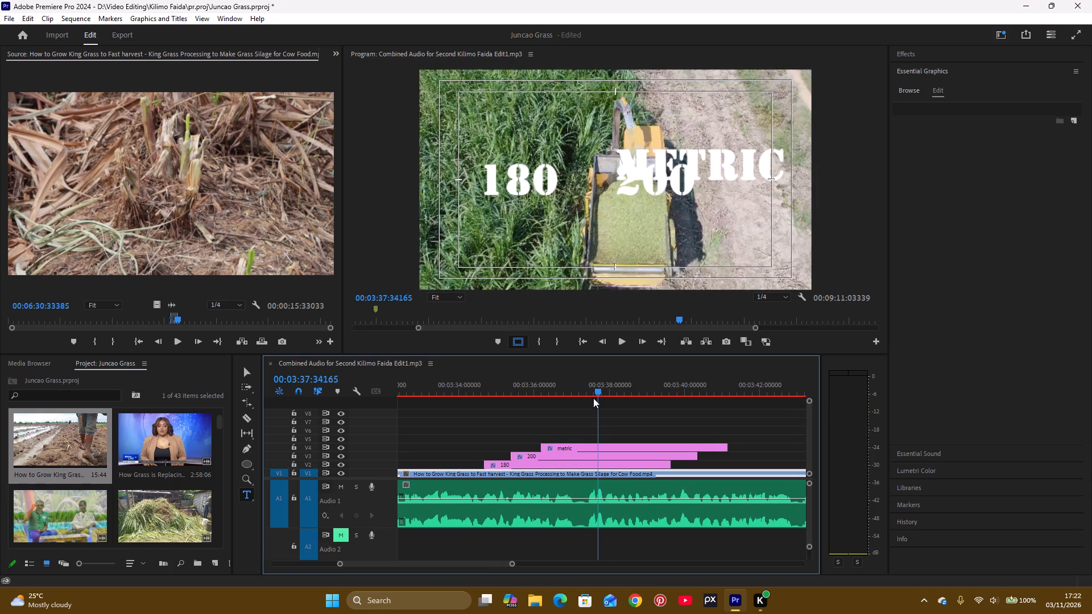
left_click_drag(593, 398, 581, 438)
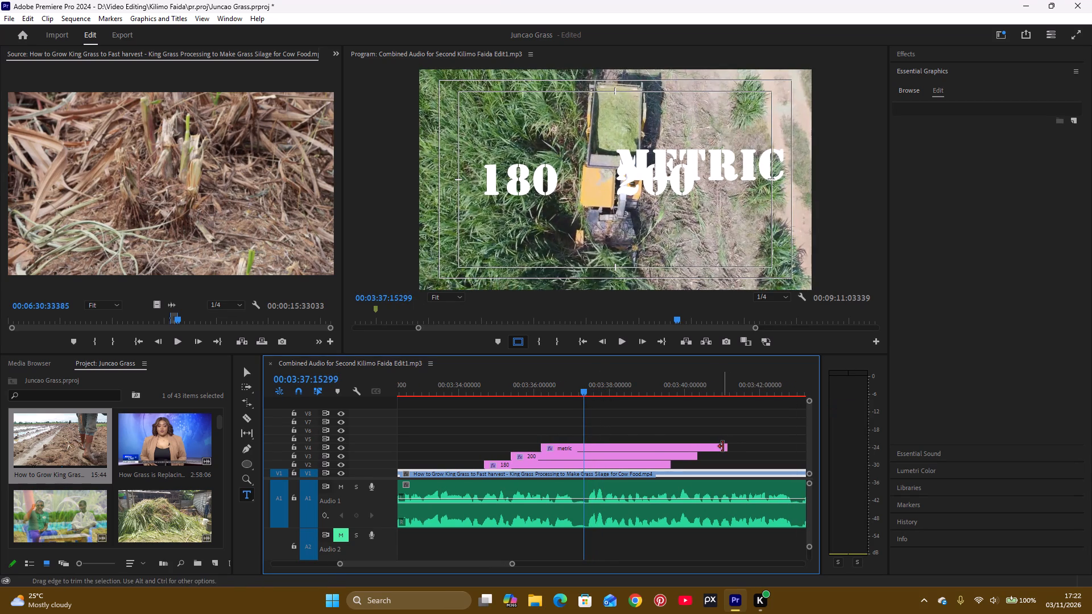
Trim the ends of the metric, 200 and 180 title clips to the playhead at 00:03:37:15299.
left_click_drag(723, 446, 585, 450)
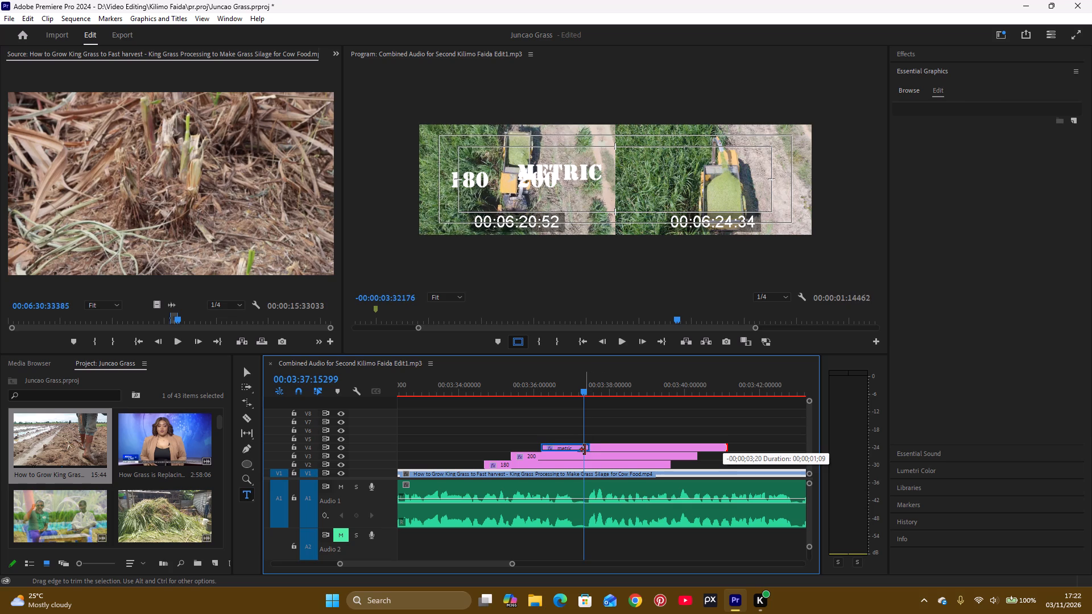
left_click_drag(585, 450, 581, 455)
left_click_drag(692, 455, 679, 458)
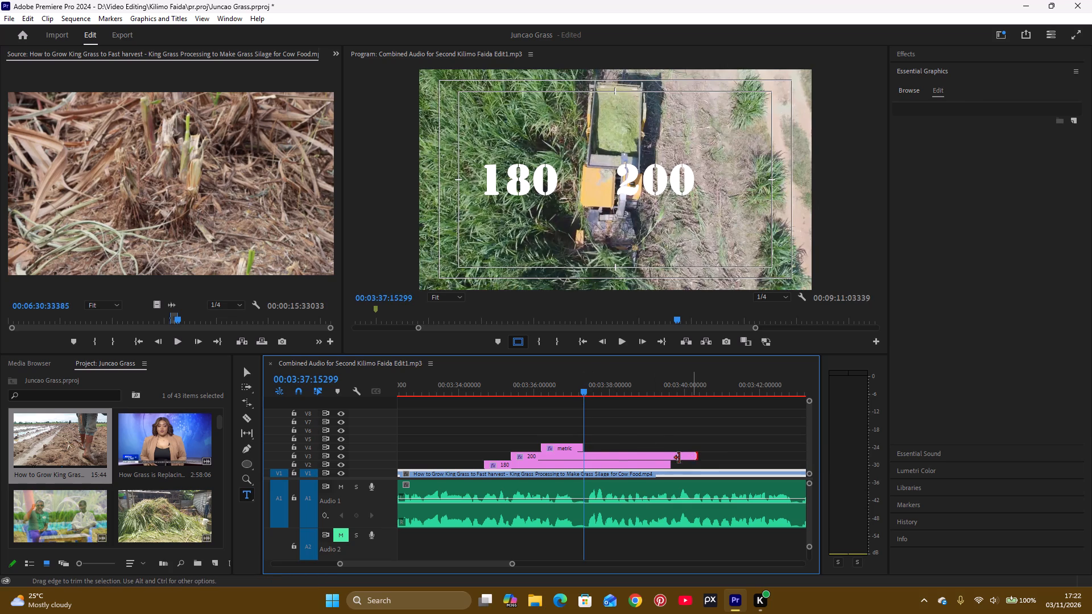
left_click_drag(679, 458, 578, 462)
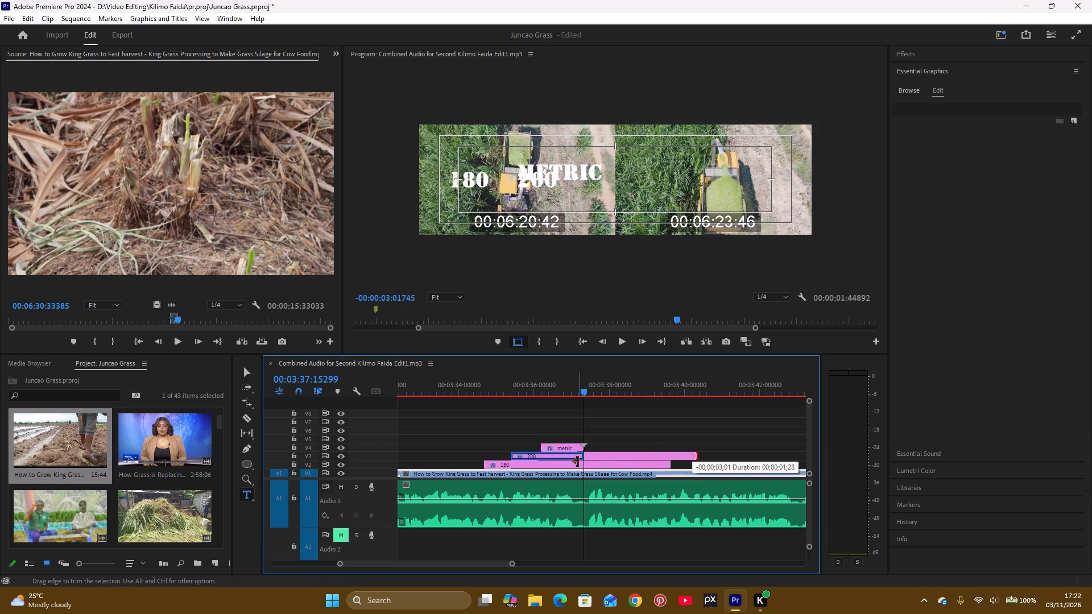
left_click_drag(578, 462, 580, 462)
left_click_drag(669, 464, 599, 466)
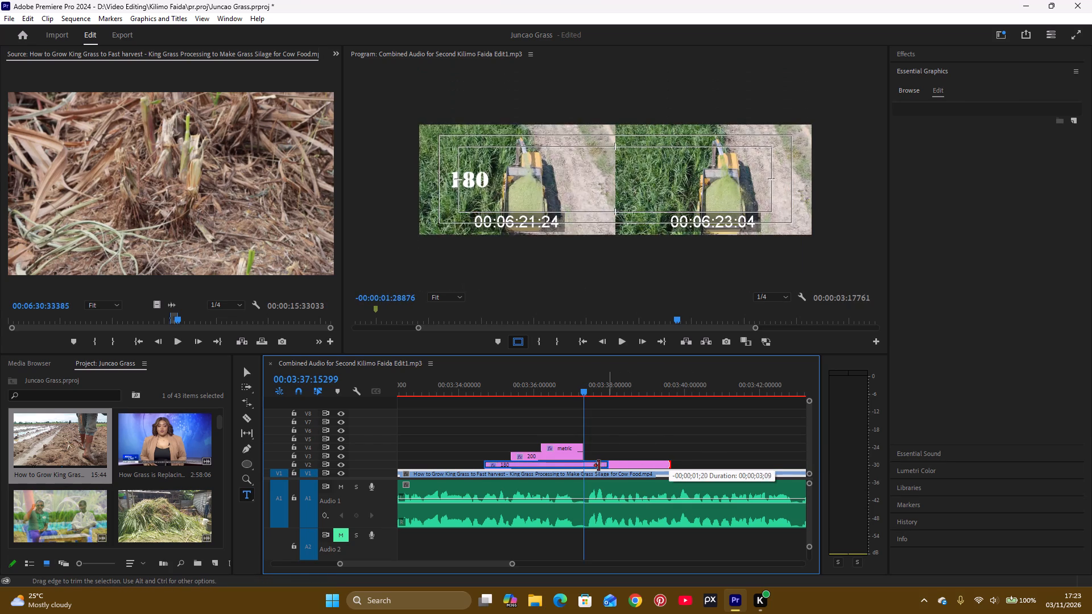
left_click_drag(599, 466, 581, 462)
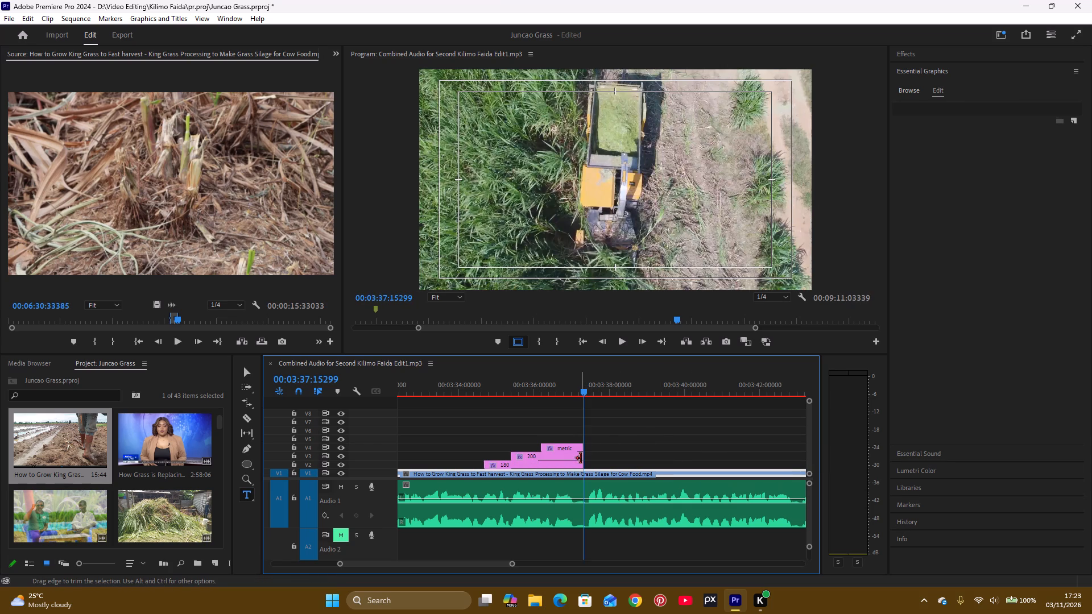
Set the metric text's font size to 80.
left_click(568, 392)
double_click(737, 155)
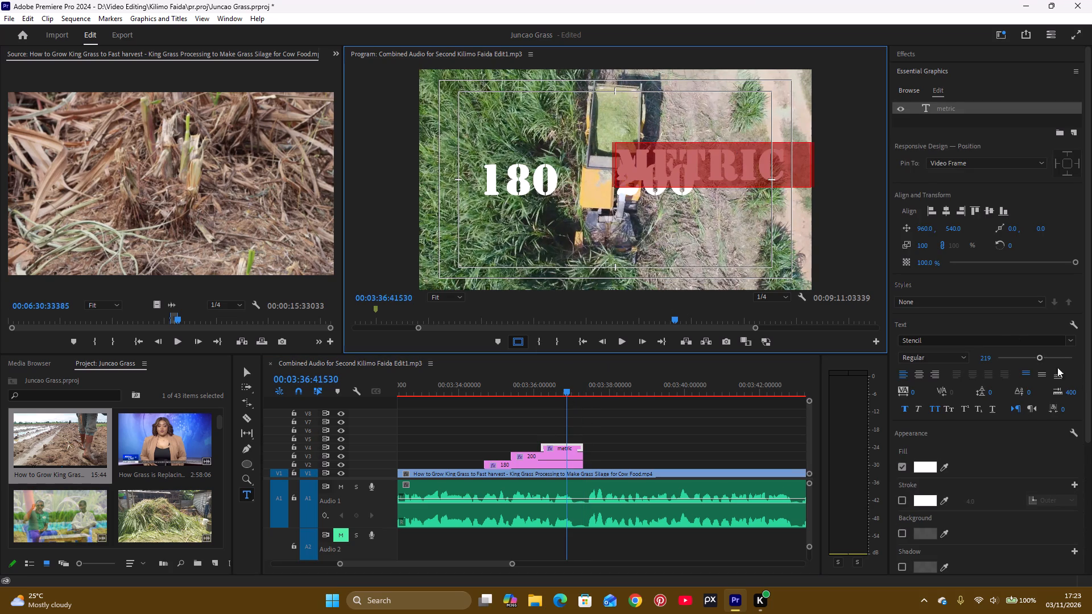
left_click_drag(1036, 359, 1007, 380)
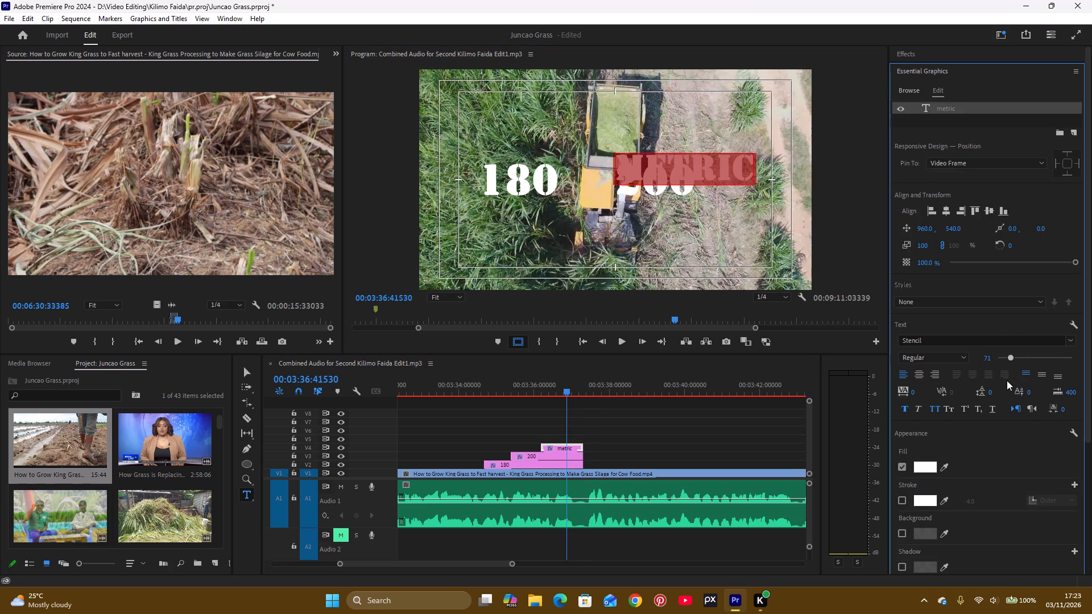
left_click_drag(1007, 380, 1003, 380)
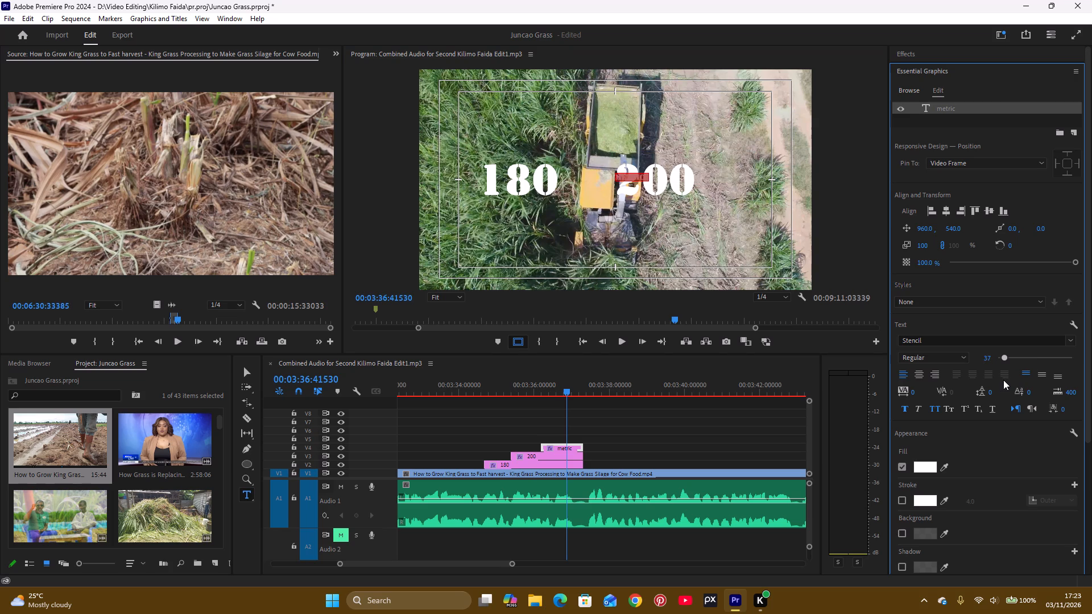
left_click_drag(1003, 380, 1011, 374)
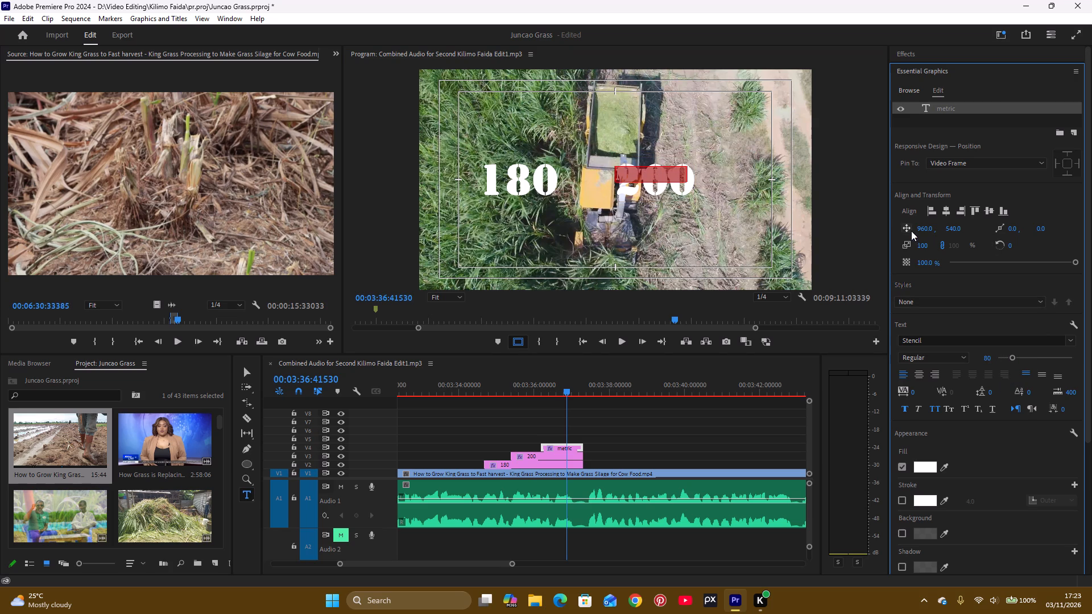
Move the metric text horizontally to X position 1337, just after the 200 text.
left_click_drag(924, 229, 986, 226)
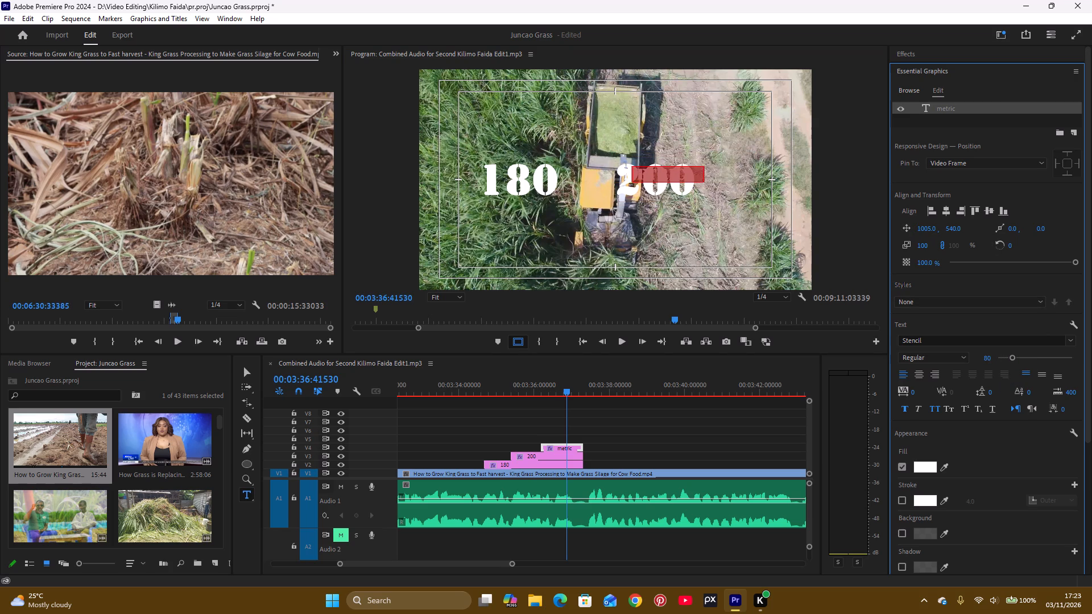
left_click_drag(986, 226, 930, 225)
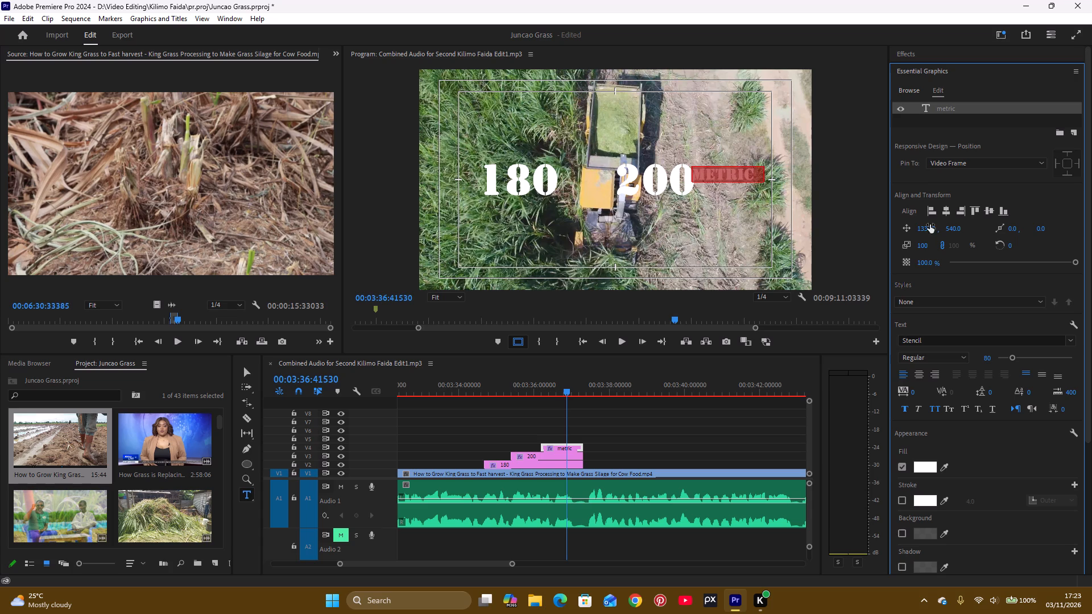
left_click_drag(930, 225, 972, 224)
Extend the metric text so it reads "metric tonnes".
left_click(760, 176)
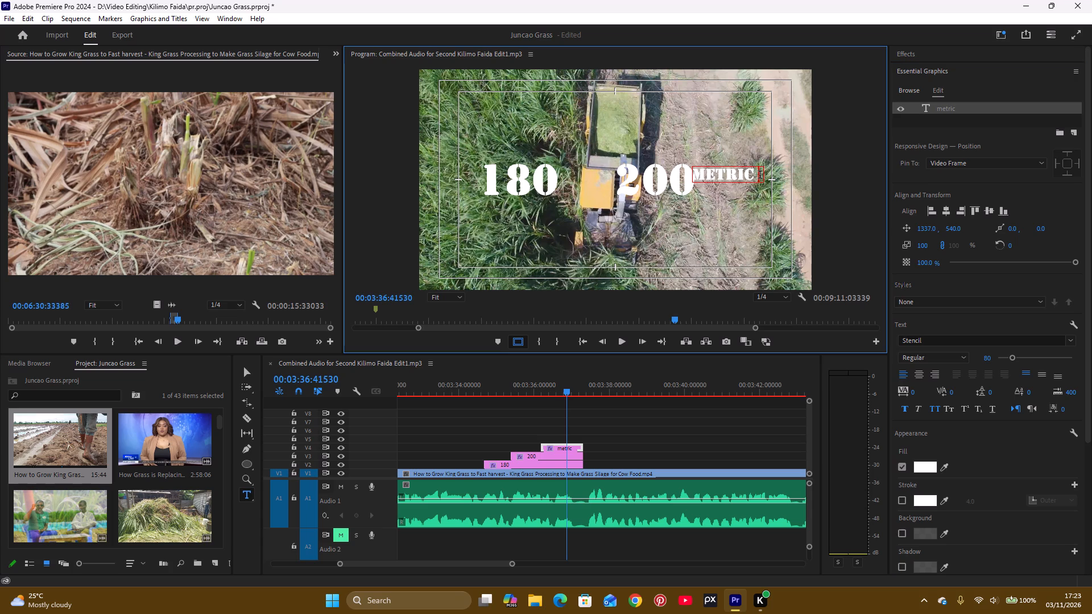
type("tonnew")
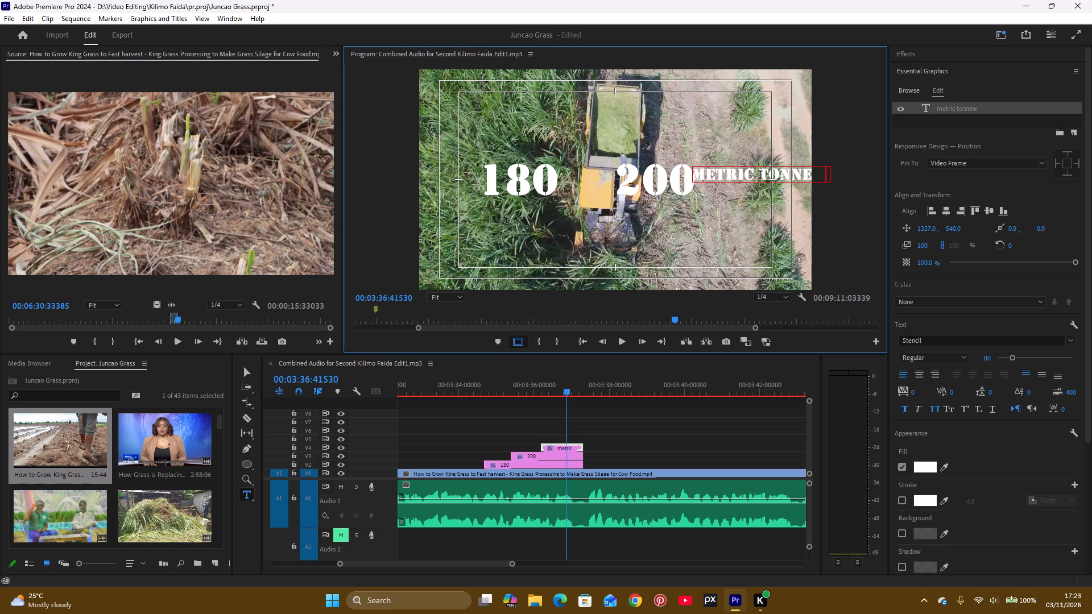
key("BackSpace")
key("s")
Move the 180 title horizontally to an X position of about 740, away from the 200 title.
left_click(511, 466)
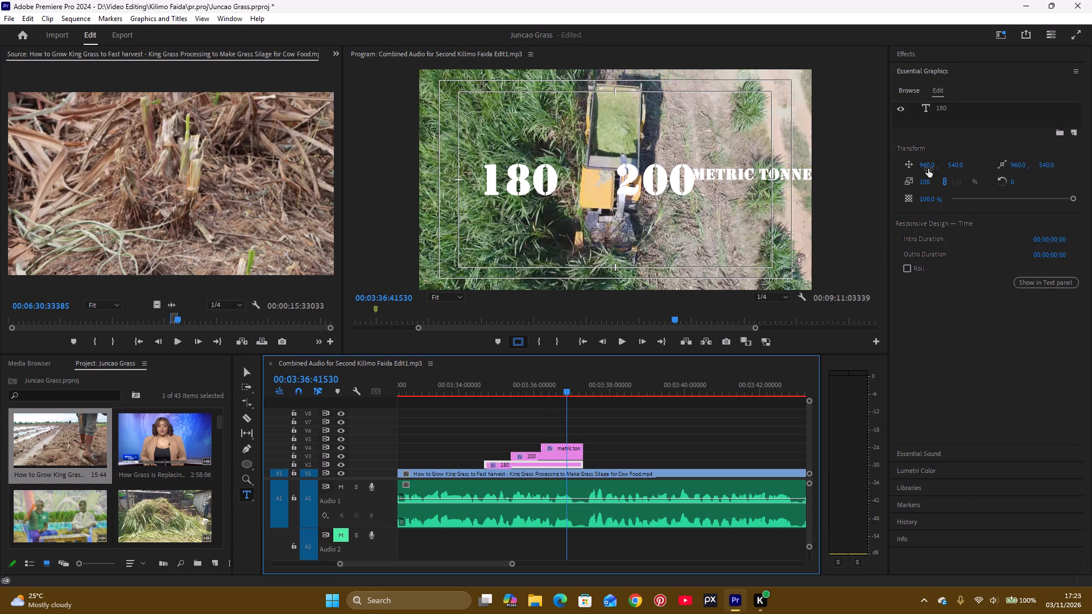
left_click_drag(930, 164, 932, 161)
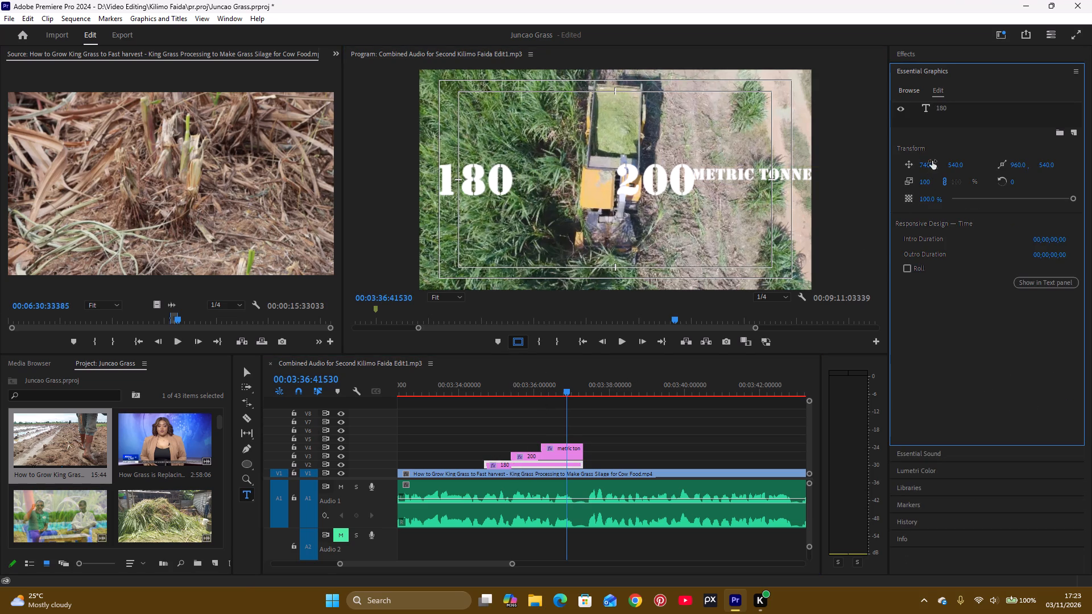
left_click_drag(932, 161, 806, 192)
Move the 200 title closer to the 180 title, to position X 794, Y 470.
left_click(540, 459)
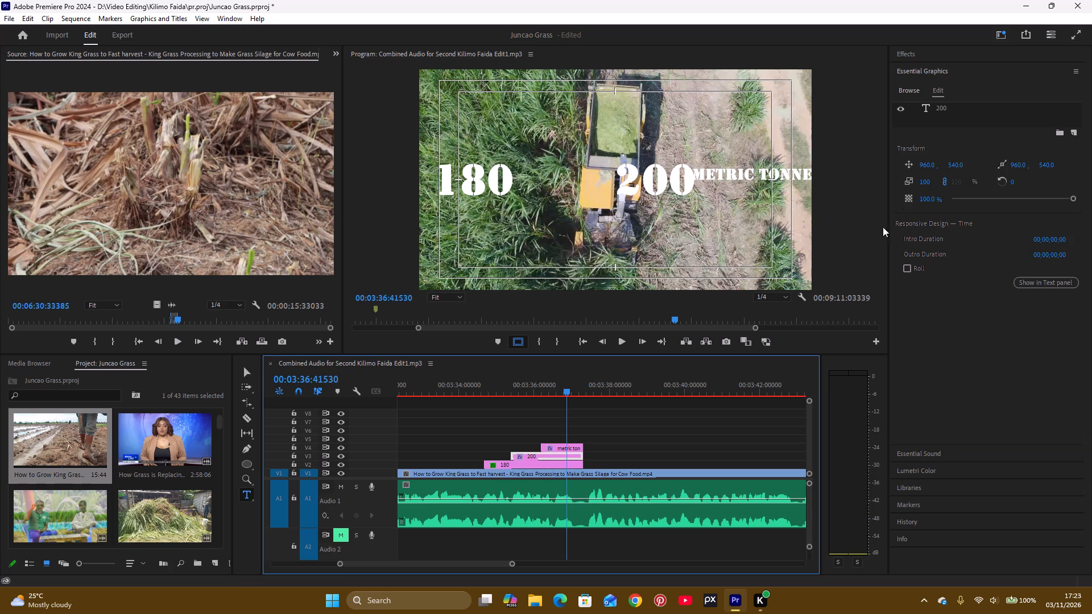
left_click_drag(957, 166, 900, 191)
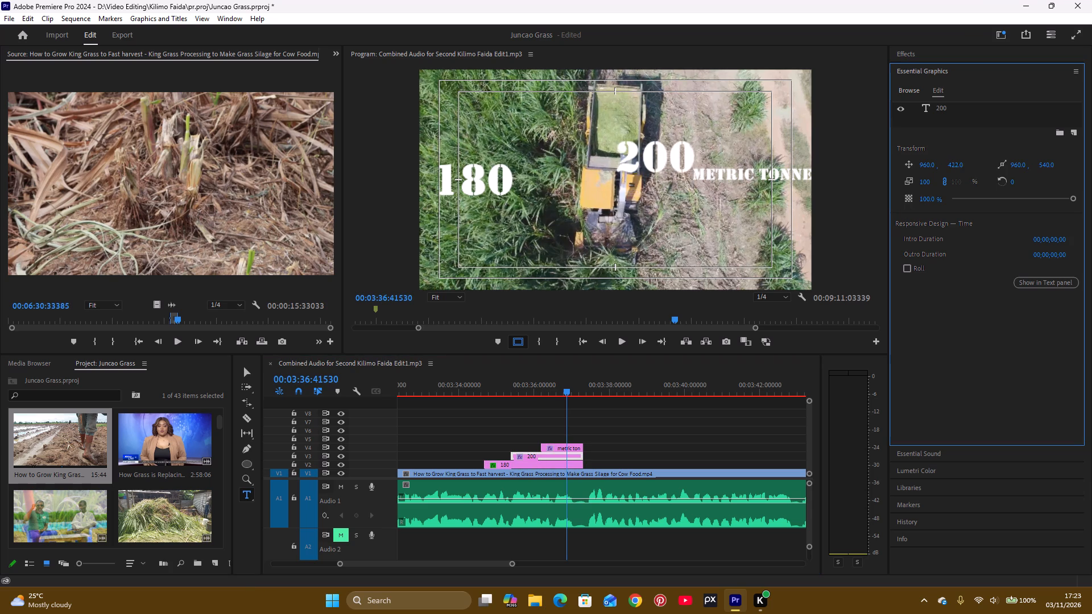
left_click_drag(900, 191, 915, 181)
left_click_drag(932, 164, 826, 223)
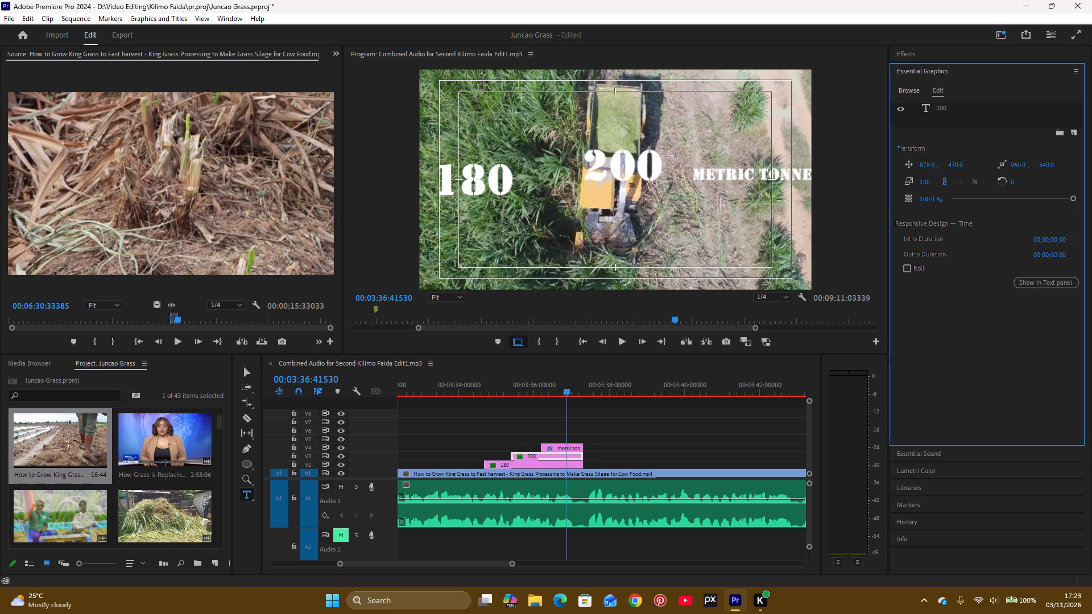
left_click_drag(826, 223, 839, 230)
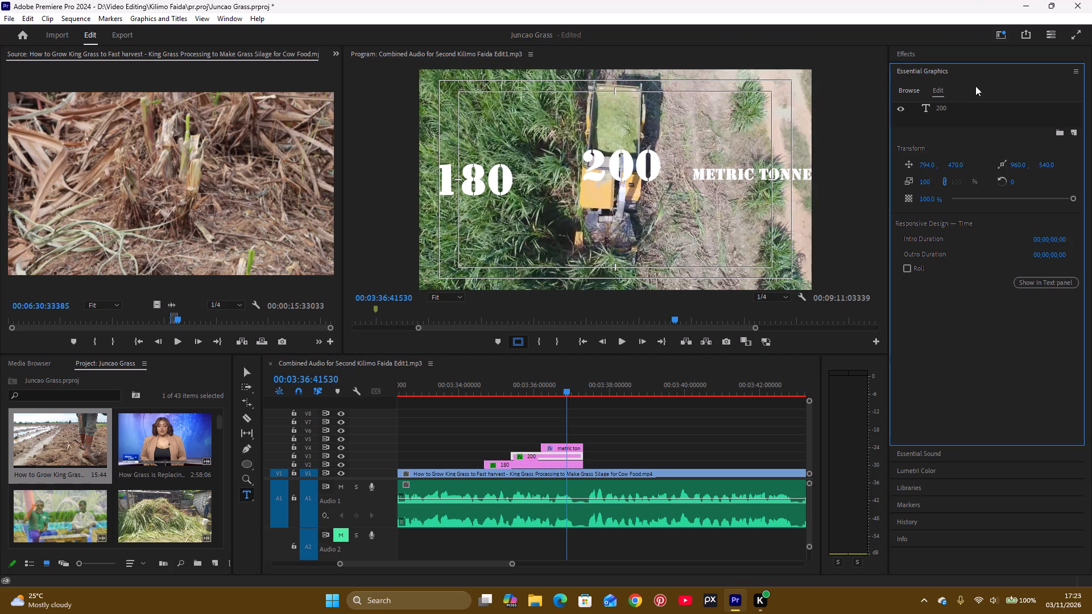
Align the 200 text vertically to the frame's centre and shift the text layer to X position 879.
left_click(924, 102)
left_click(929, 107)
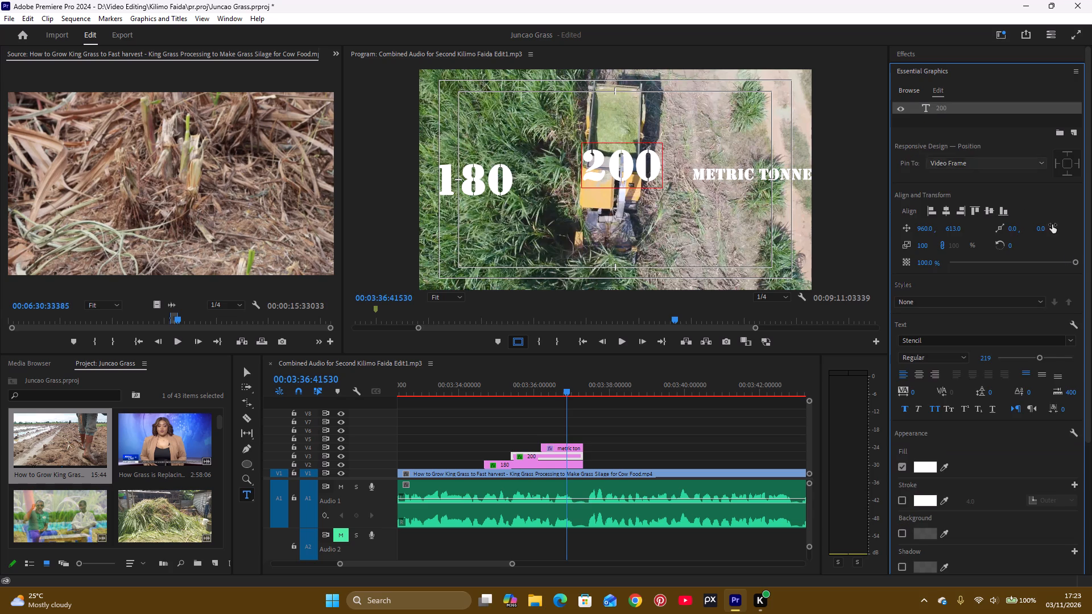
left_click(990, 211)
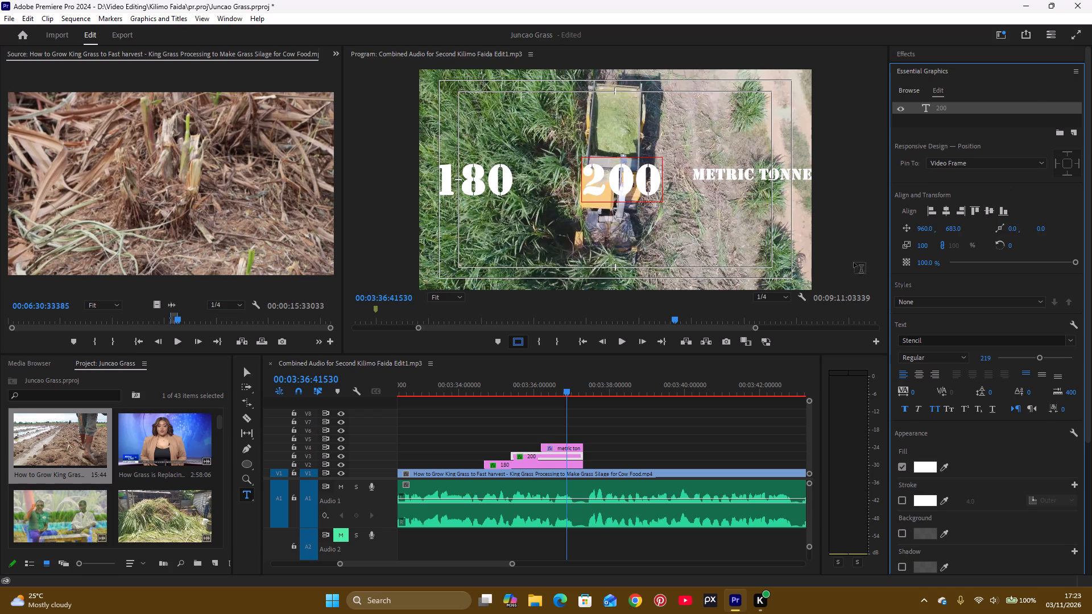
left_click_drag(926, 230, 912, 236)
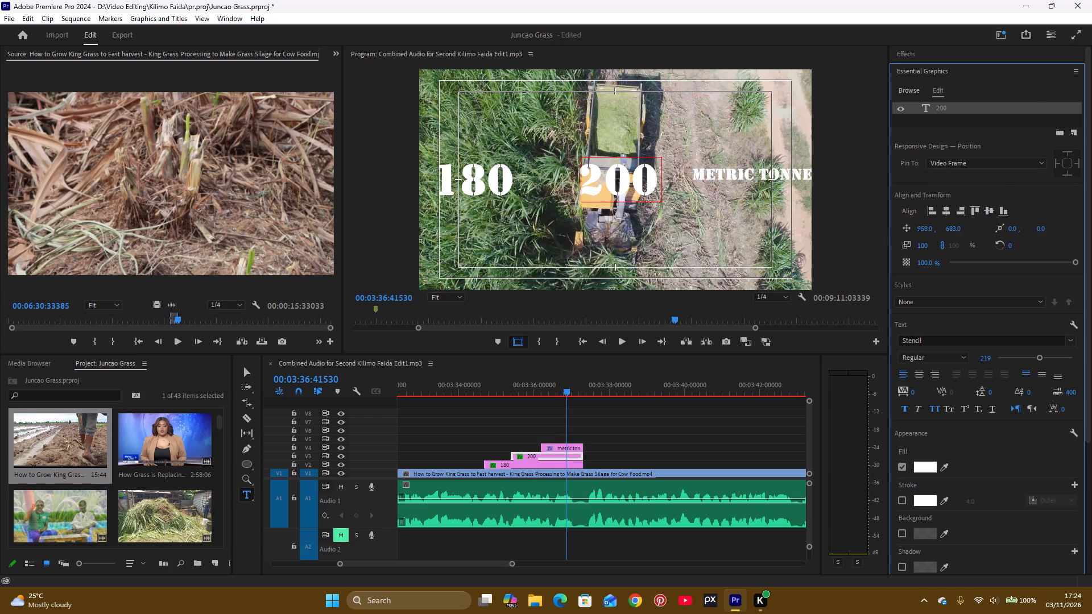
left_click_drag(912, 236, 884, 256)
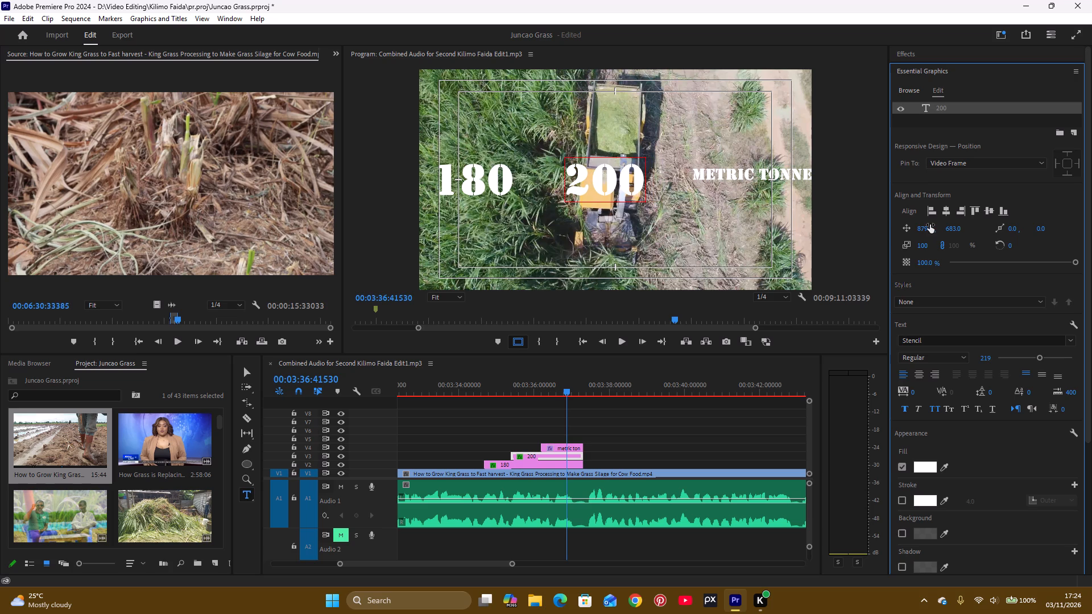
Move the metric tonnes title to position X 835, Y 570 so it fits in frame level with the numbers.
left_click(573, 446)
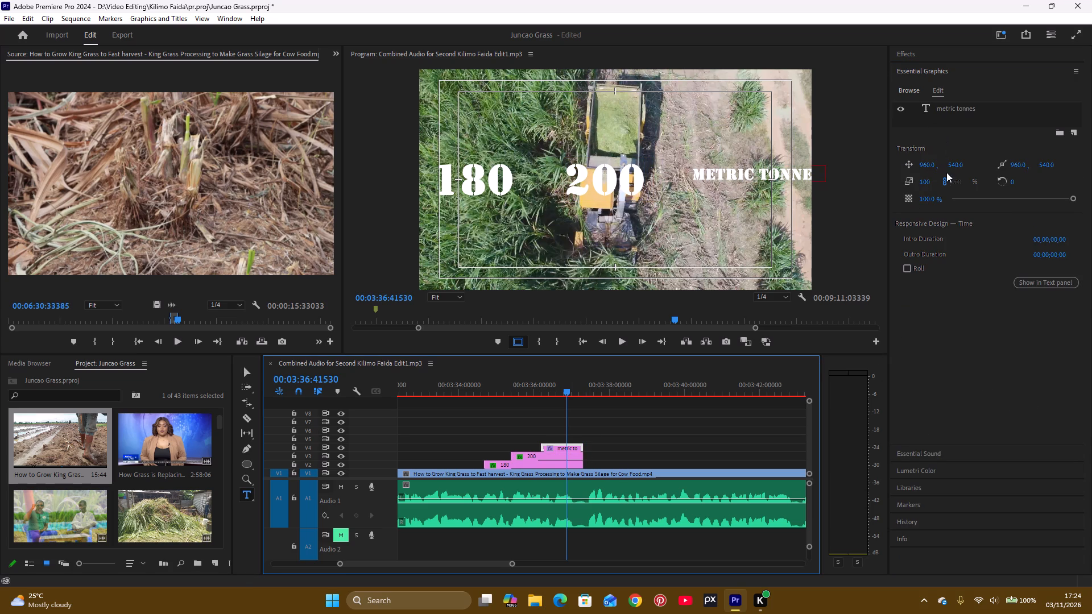
left_click_drag(926, 165, 856, 199)
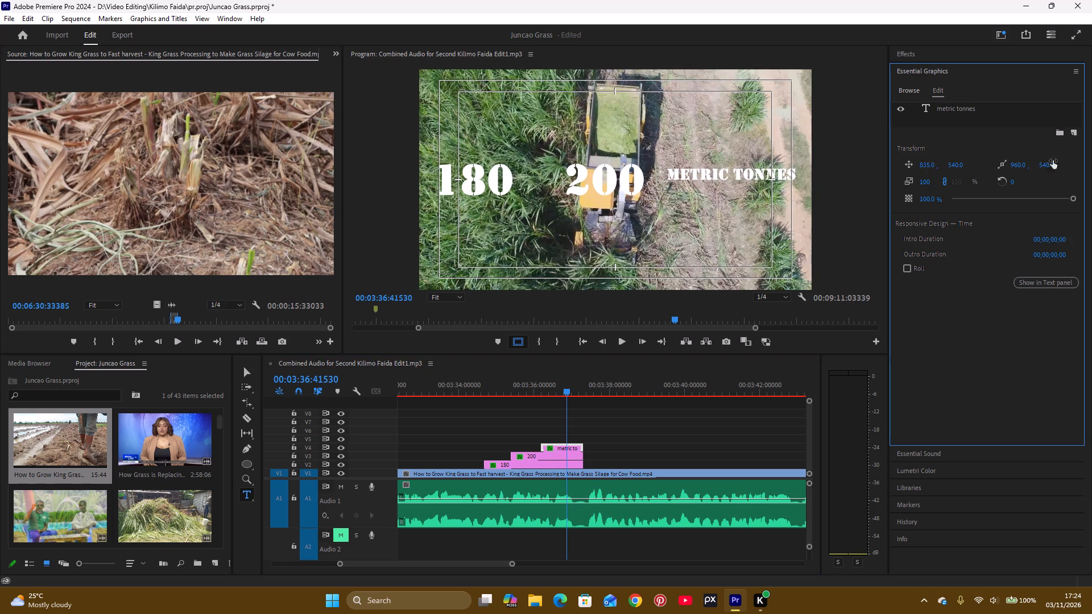
left_click_drag(958, 165, 981, 151)
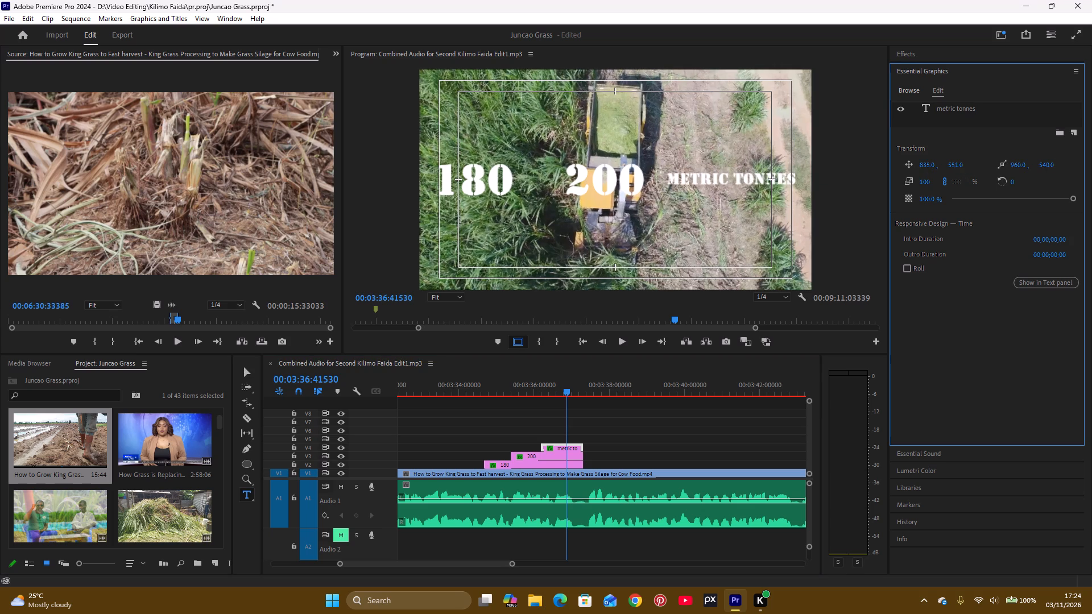
left_click_drag(981, 151, 983, 151)
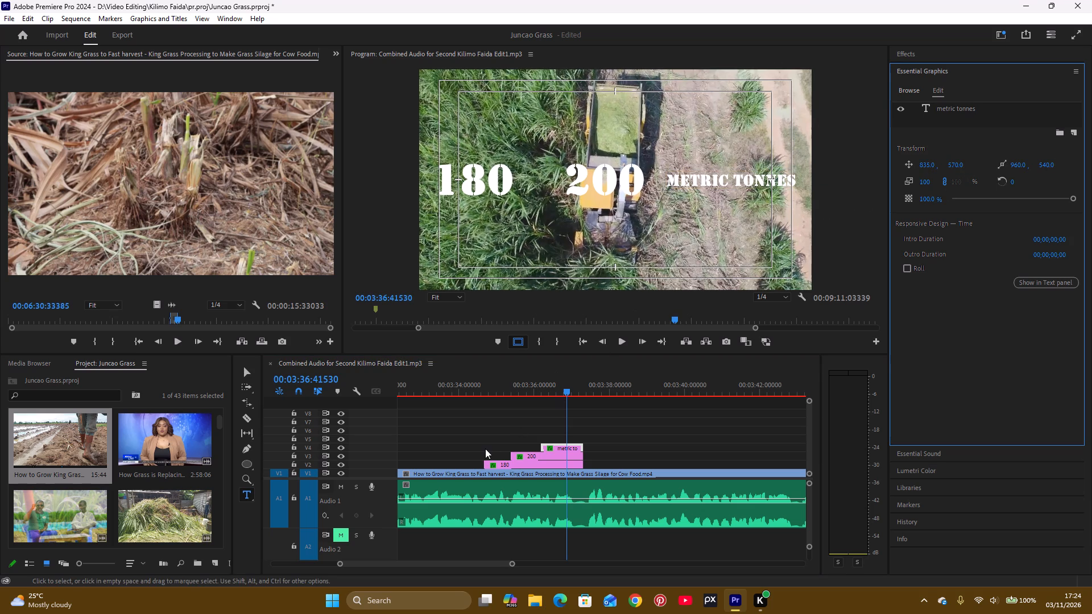
Cut the harvesting footage on V1 at the start of the 180 title and at the titles' common end.
key("c")
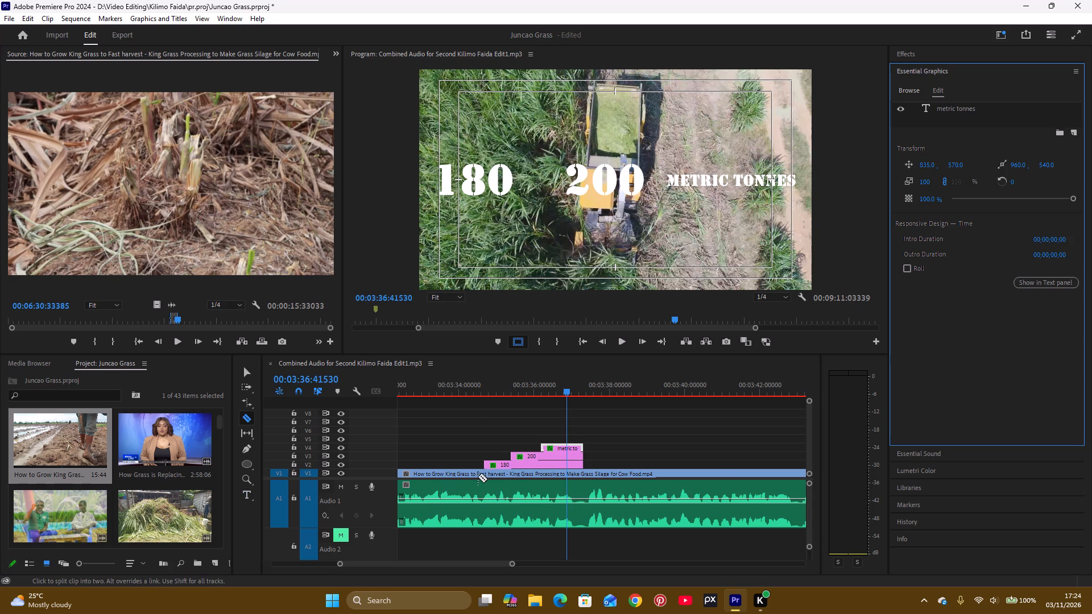
left_click(483, 472)
left_click(585, 475)
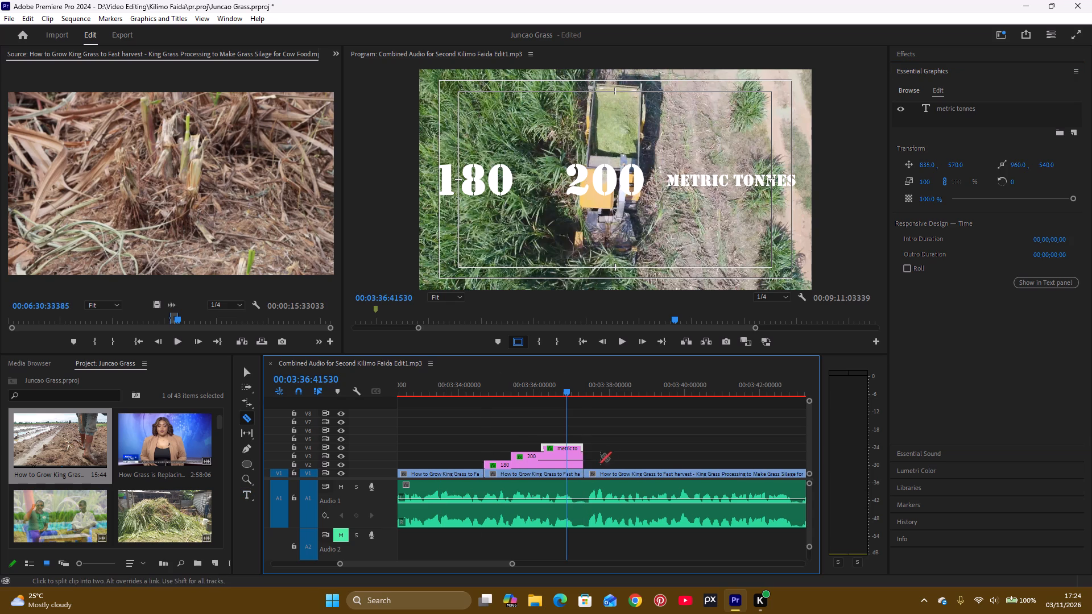
key("v")
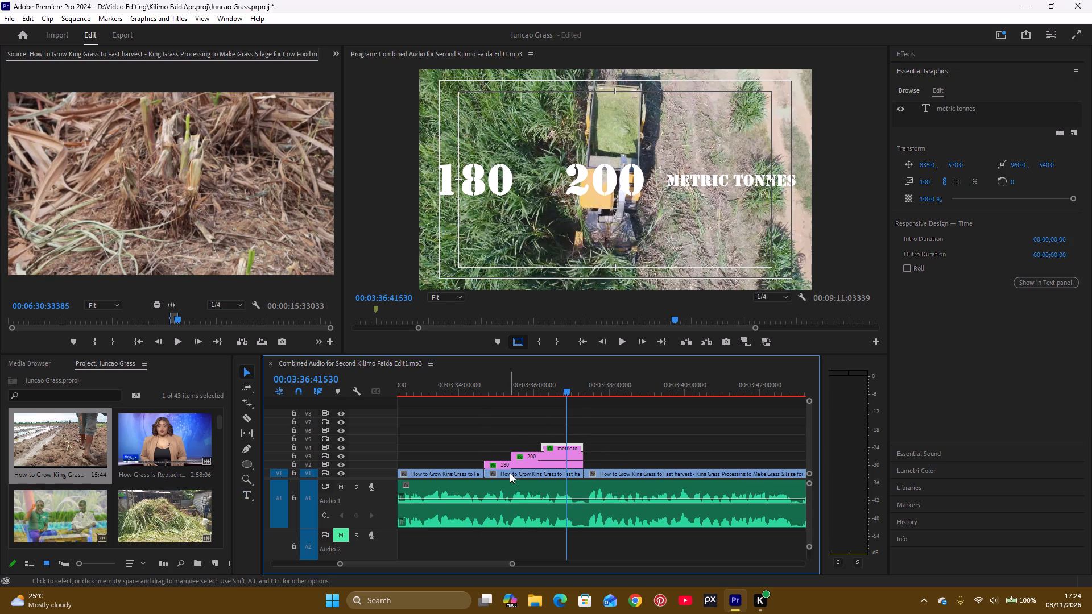
Lower the opacity of the footage segment beneath the titles to 51% and play back the section to check the timing.
left_click(510, 473)
scroll(50, 58, "up", 1)
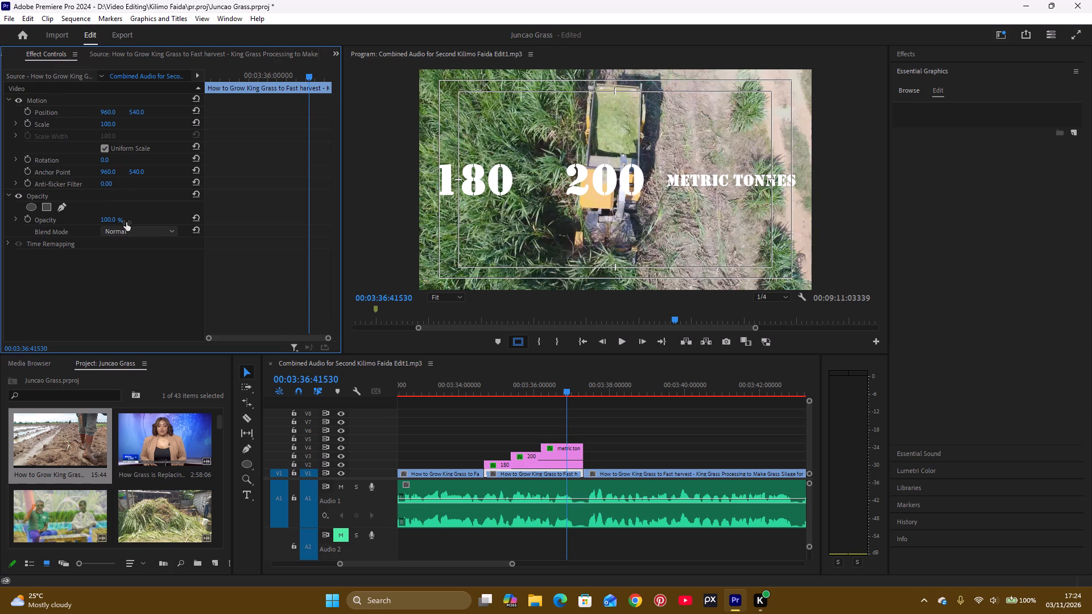
left_click_drag(108, 219, 84, 234)
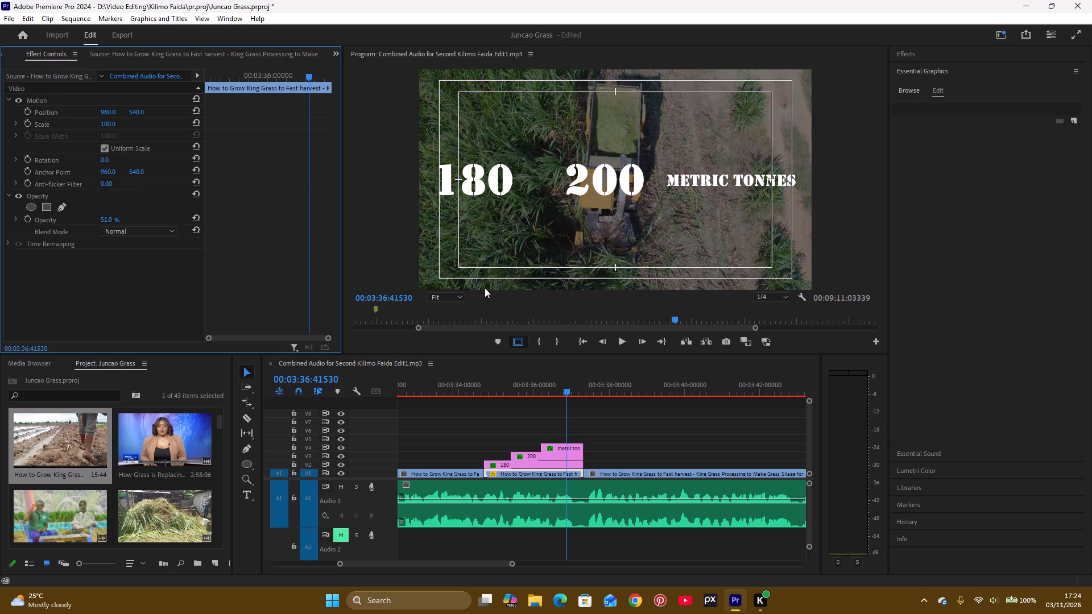
left_click(449, 379)
key("space")
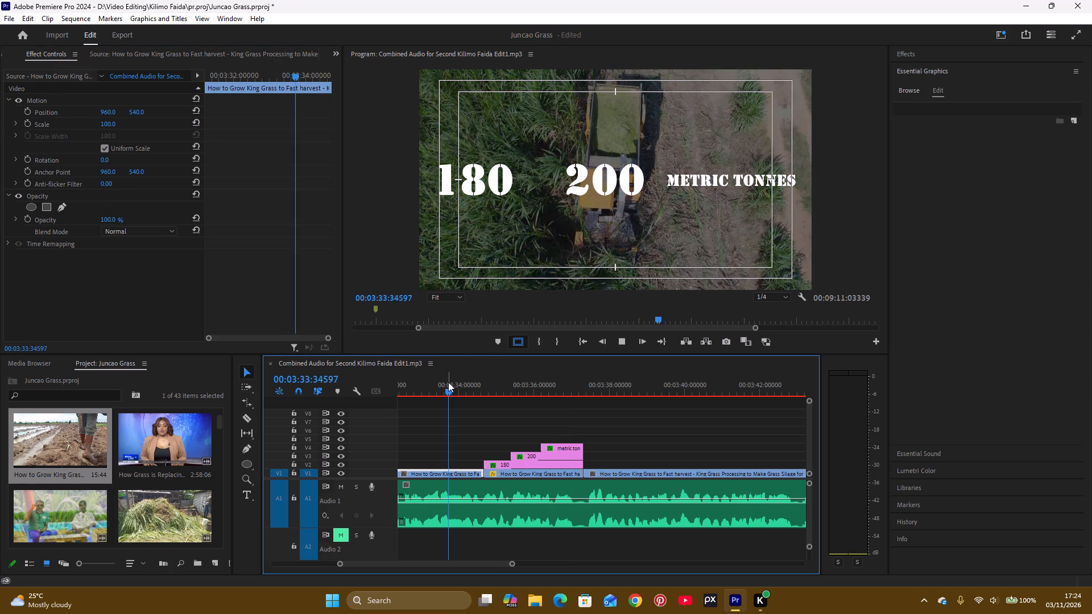
key("space")
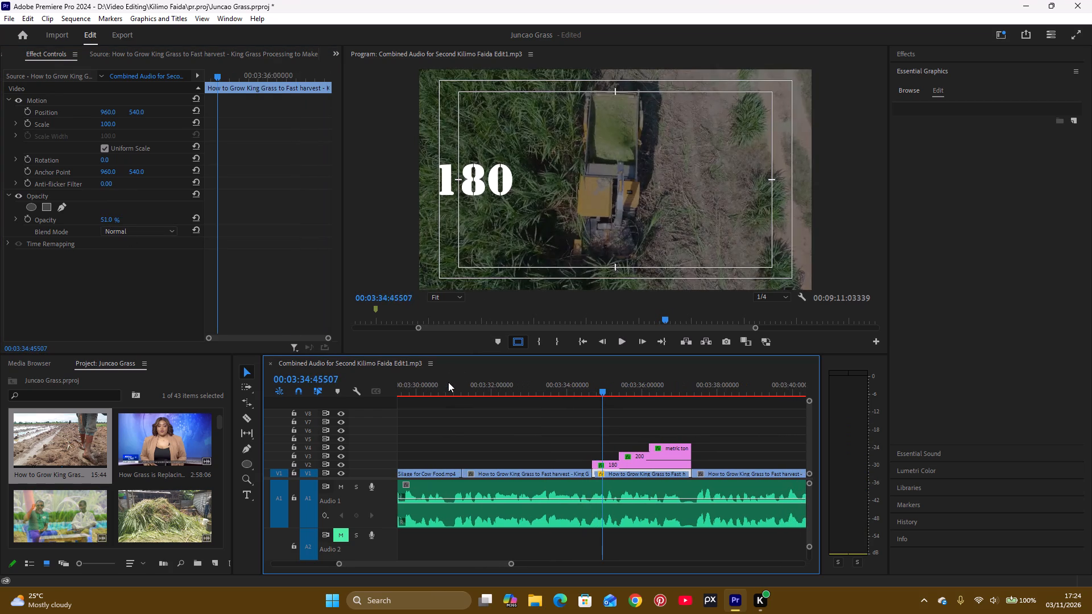
key("space")
key("space")
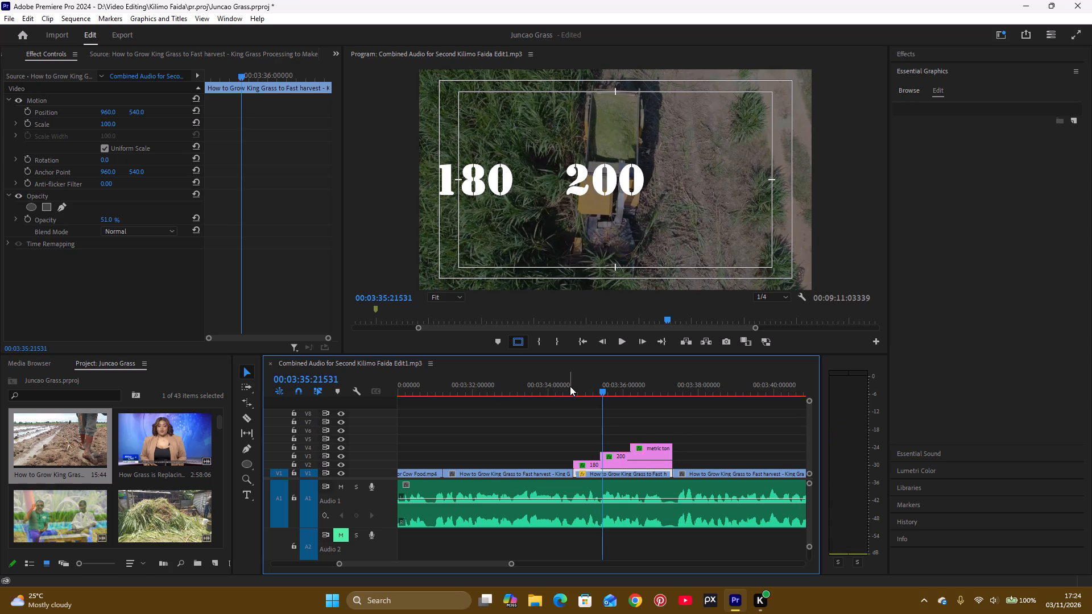
Find the green-screen arrow clip in the project and place only its video on V6 above the titles, starting just after 180 appears.
scroll(180, 513, "down", 1)
scroll(180, 513, "up", 1)
scroll(180, 513, "down", 7)
scroll(180, 513, "up", 1)
scroll(180, 513, "down", 2)
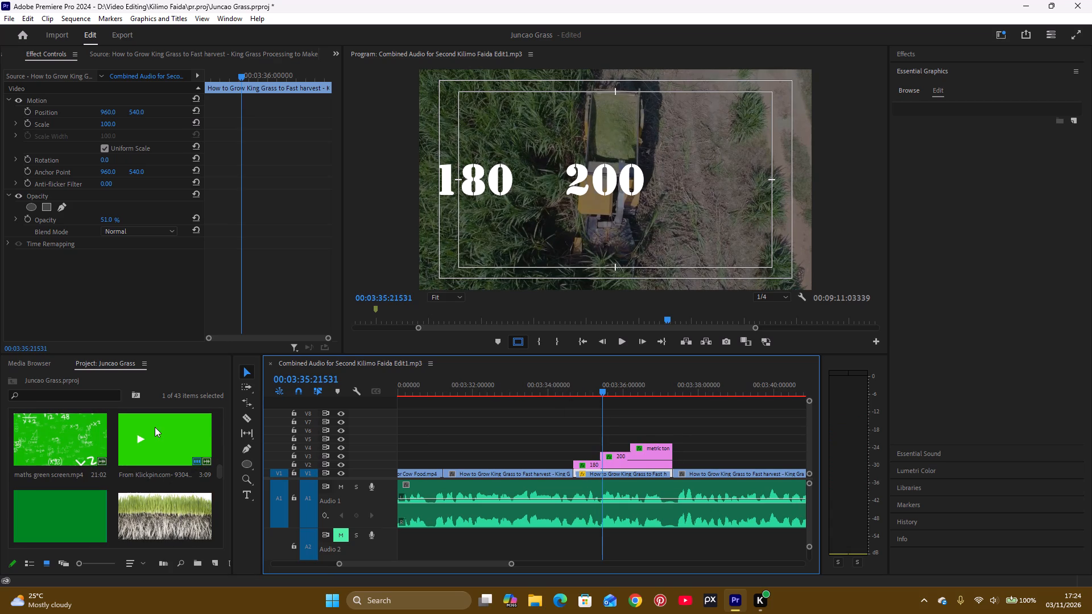
double_click(154, 421)
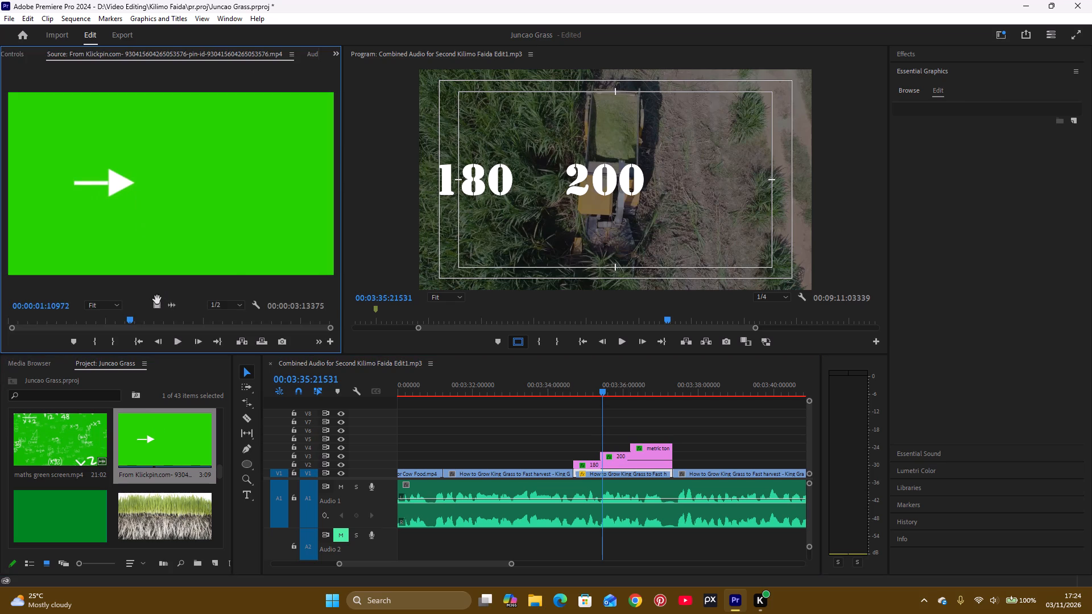
left_click_drag(157, 300, 576, 432)
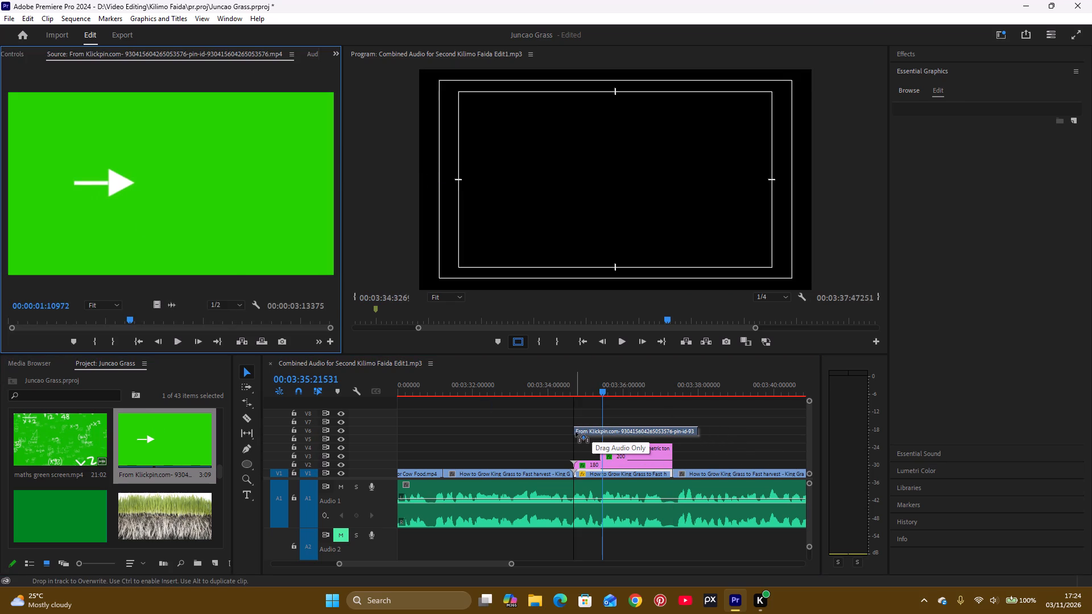
left_click_drag(576, 432, 581, 432)
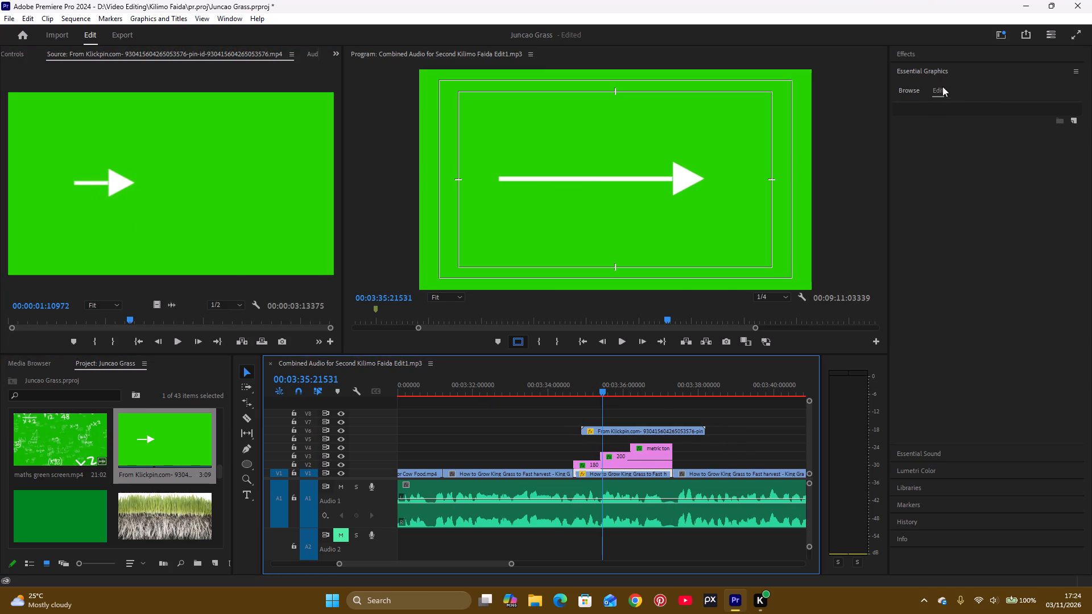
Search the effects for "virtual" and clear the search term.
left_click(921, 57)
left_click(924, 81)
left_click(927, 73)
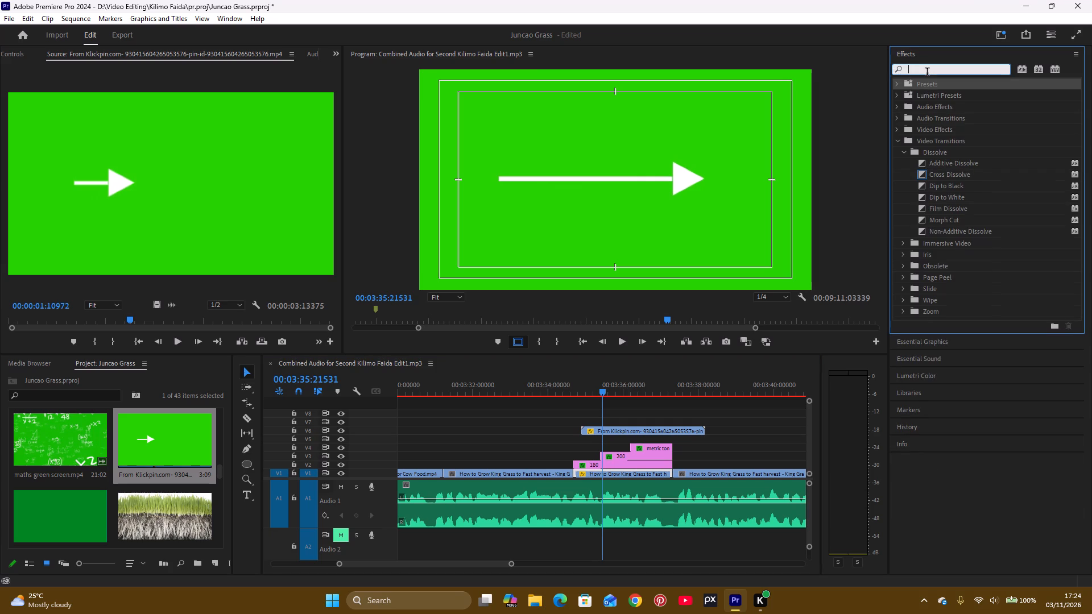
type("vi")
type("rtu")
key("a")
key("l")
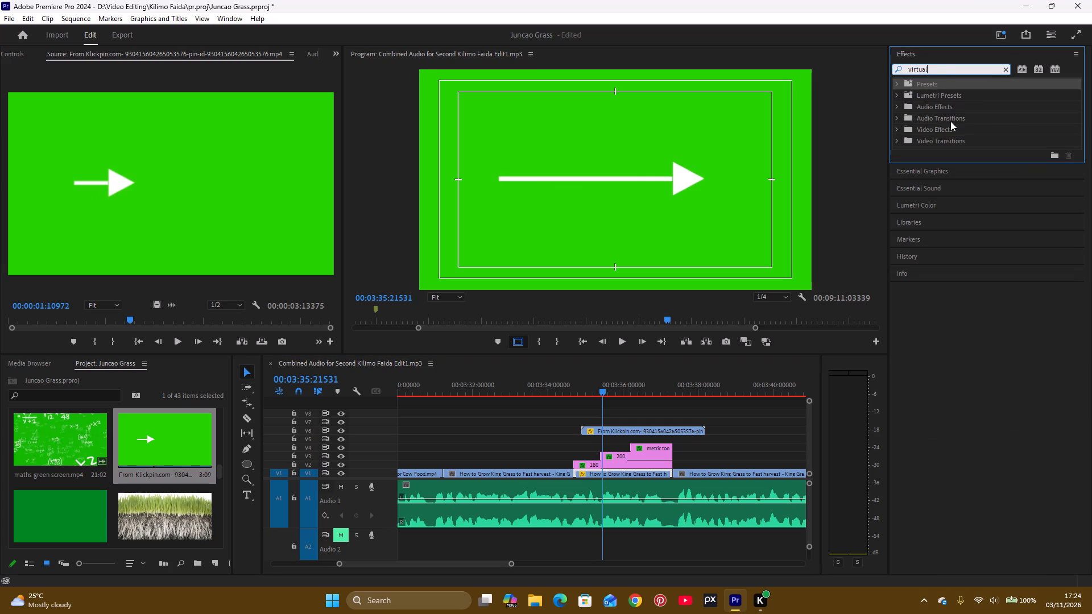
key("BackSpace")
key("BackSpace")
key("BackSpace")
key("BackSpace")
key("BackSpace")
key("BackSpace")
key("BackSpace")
Search the effects for "key", apply Ultra Key to the arrow clip and key out its green background.
type("key")
left_click_drag(951, 196, 917, 211)
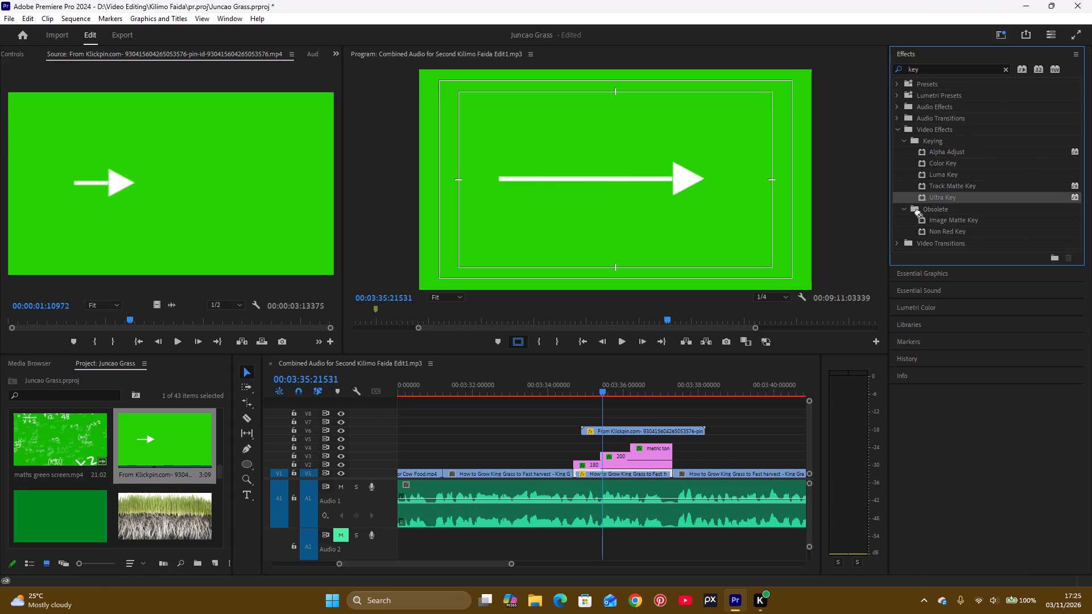
left_click_drag(917, 211, 589, 430)
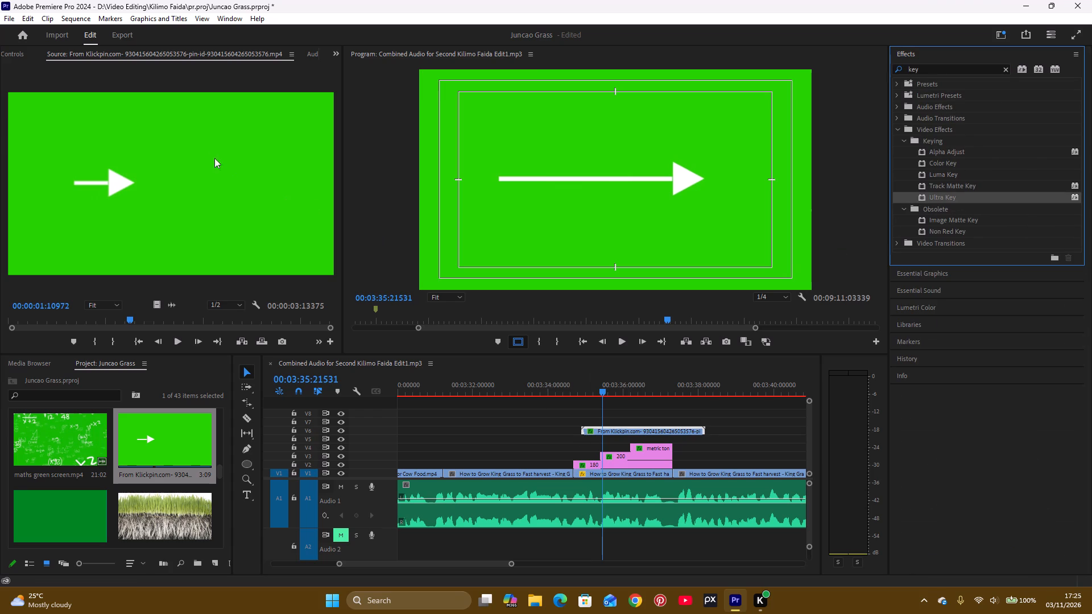
left_click(20, 56)
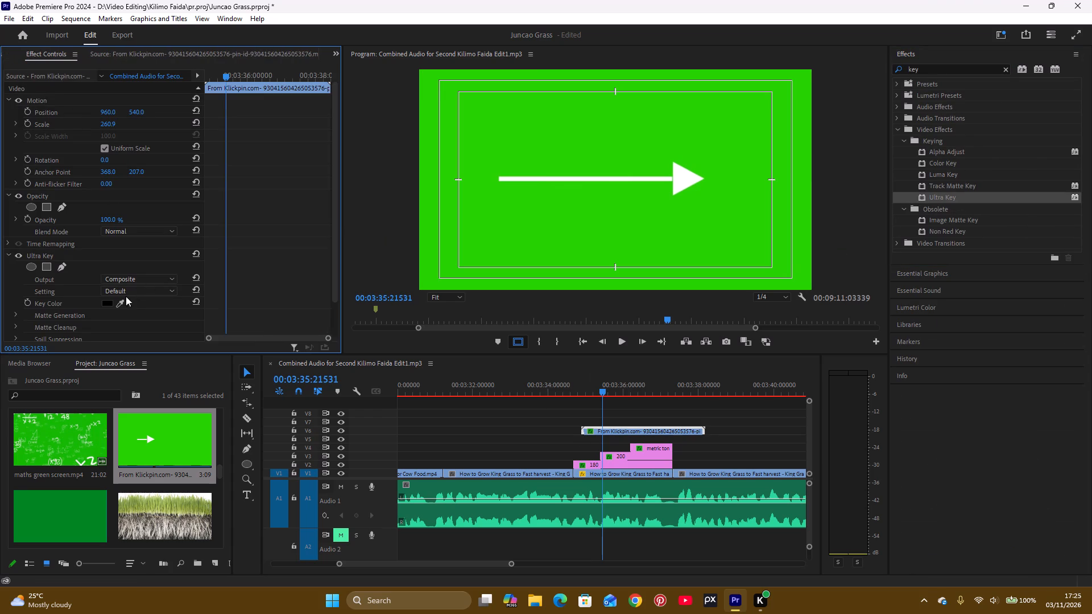
left_click(123, 302)
left_click(483, 240)
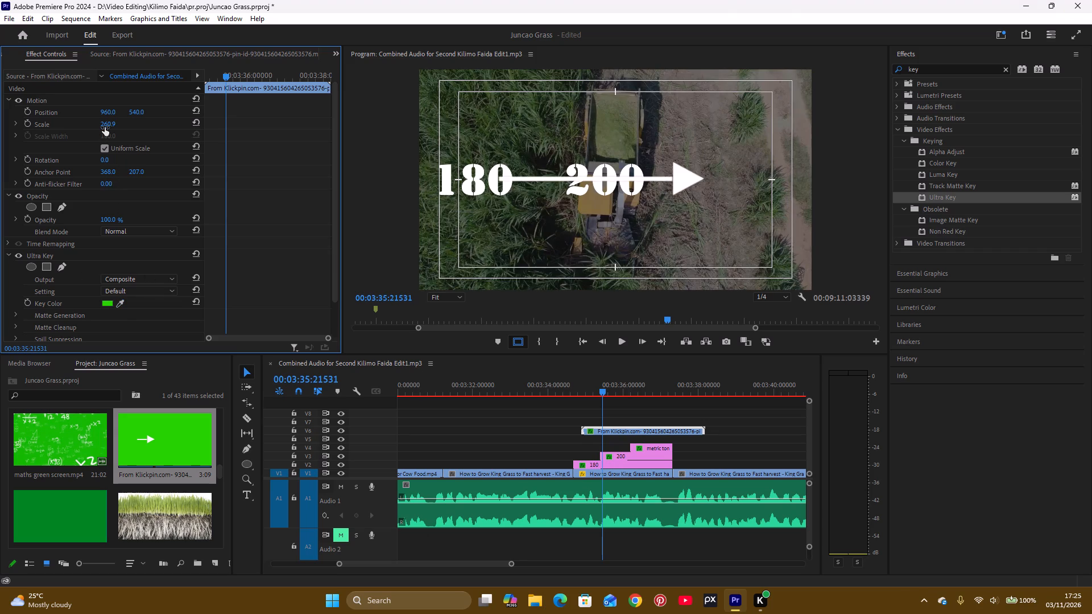
Scale the arrow clip down to 83.9.
left_click_drag(106, 122, 52, 174)
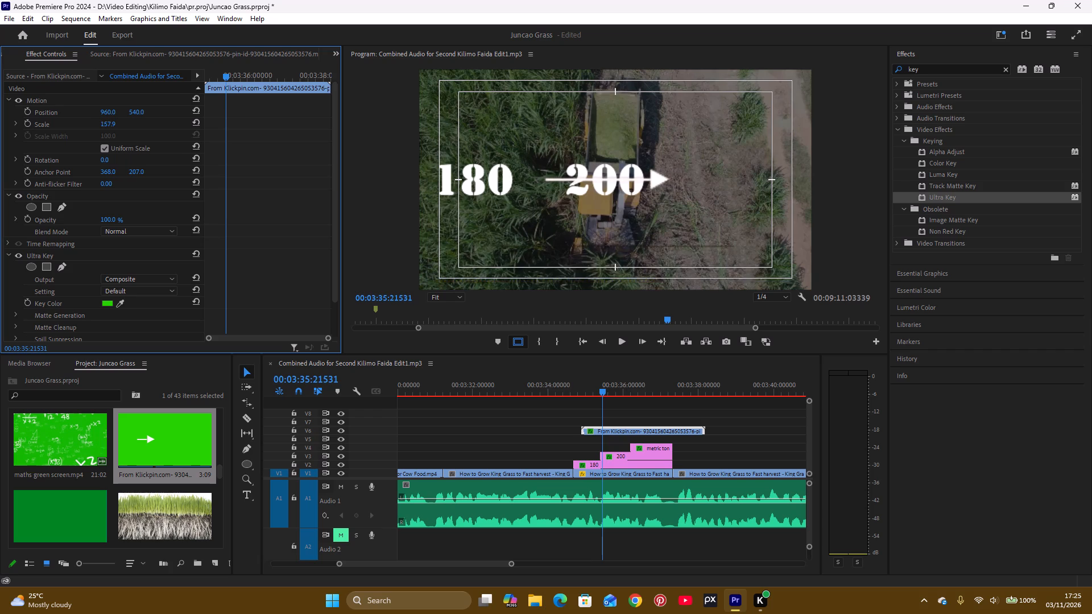
left_click_drag(52, 174, 26, 206)
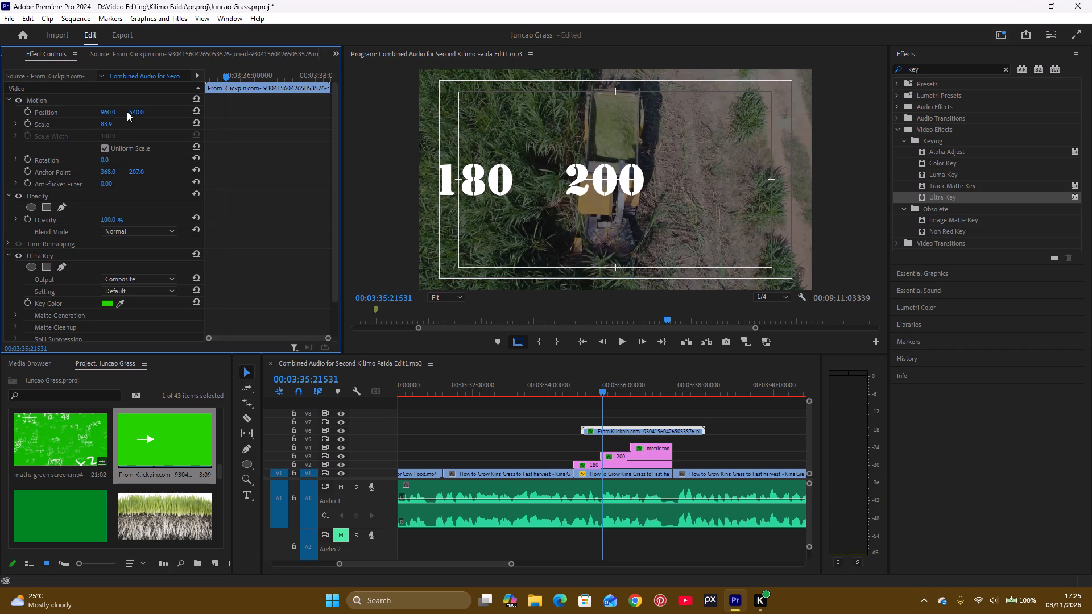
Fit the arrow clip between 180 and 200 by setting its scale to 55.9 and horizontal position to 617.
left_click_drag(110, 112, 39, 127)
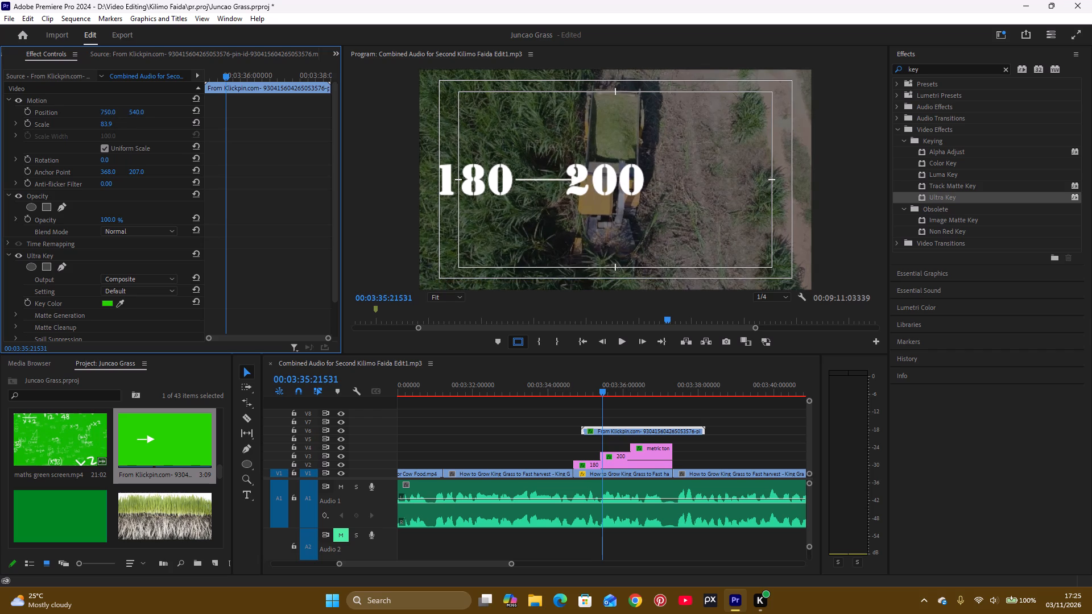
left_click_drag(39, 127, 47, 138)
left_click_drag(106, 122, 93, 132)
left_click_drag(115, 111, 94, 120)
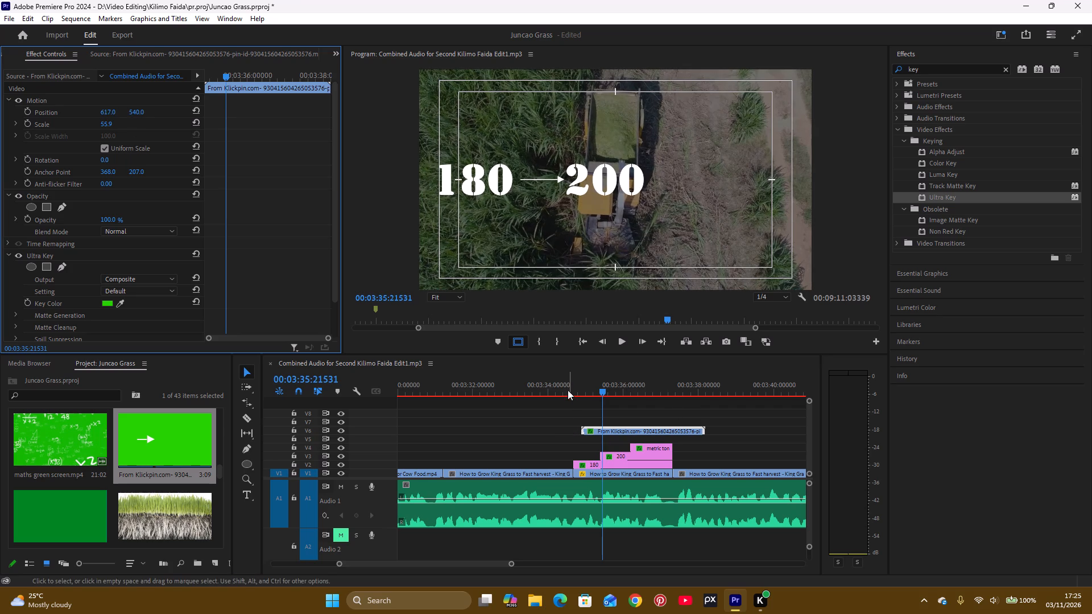
Play through the arrow's animation and trim the end of the V6 arrow clip back to 00:03:35:31493.
left_click(567, 387)
key("space")
key("space")
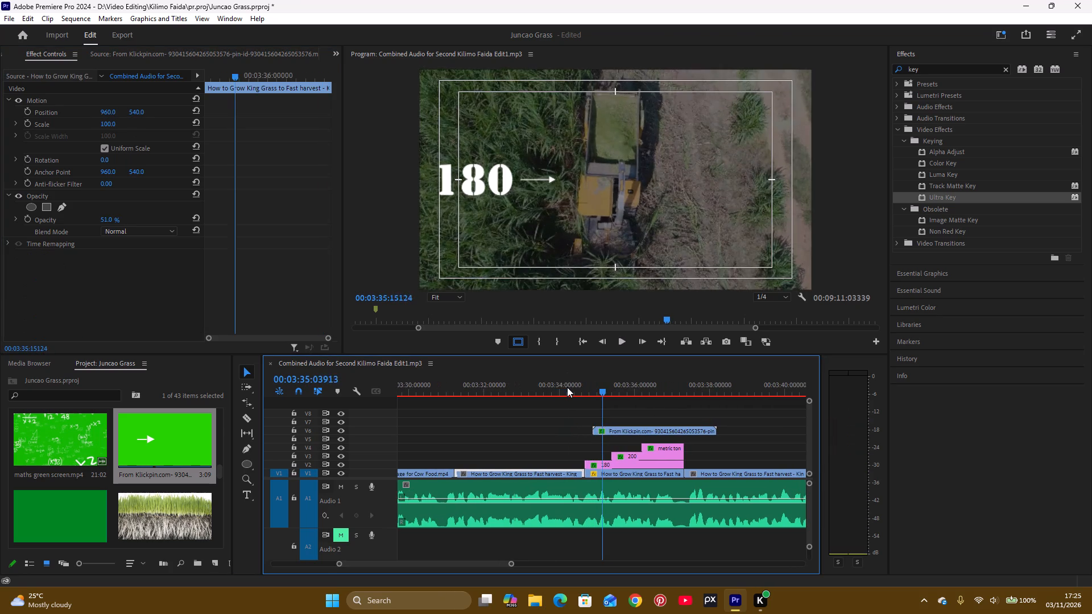
key("space")
key("space")
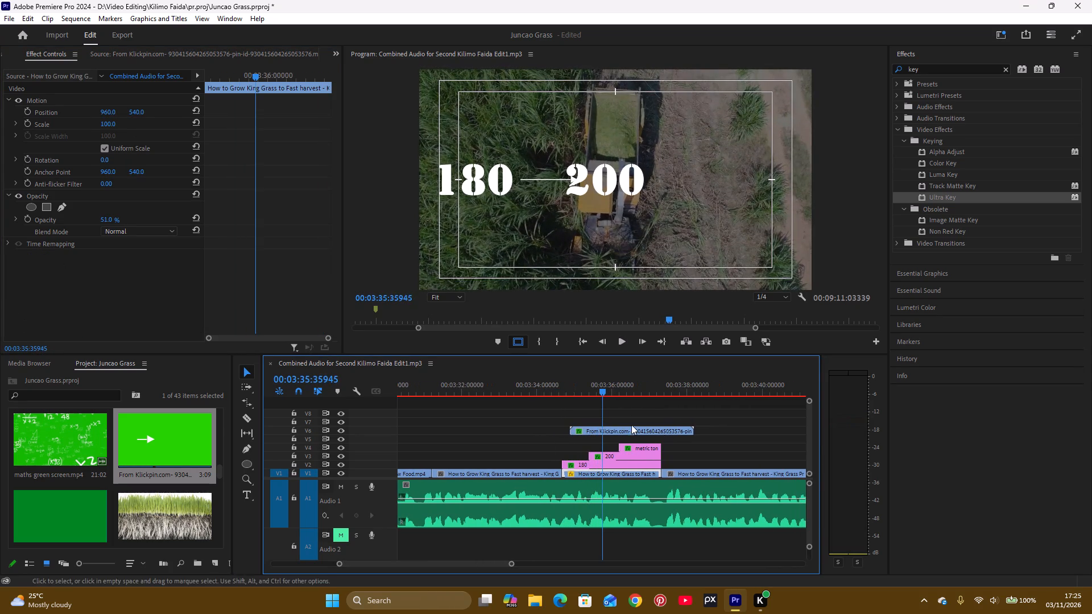
key("space")
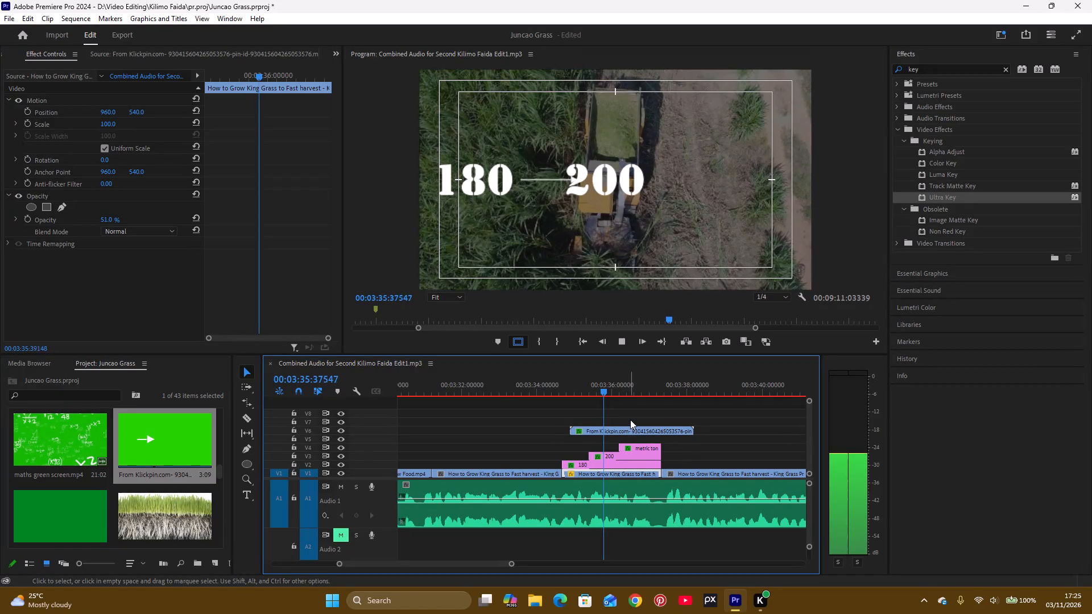
key("space")
left_click_drag(601, 385, 589, 395)
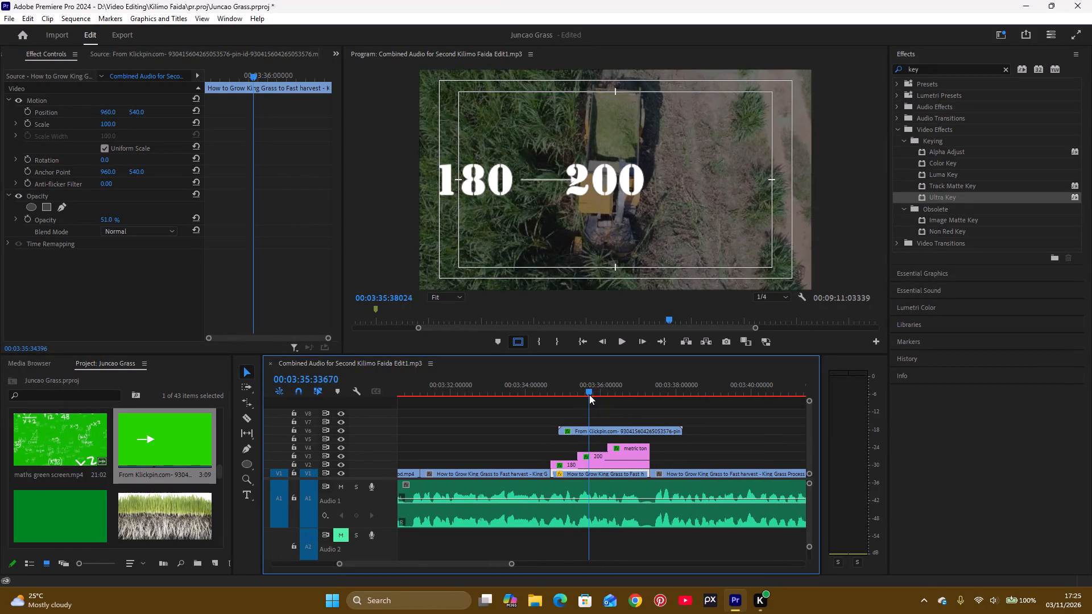
left_click_drag(589, 395, 589, 407)
left_click_drag(680, 431, 598, 428)
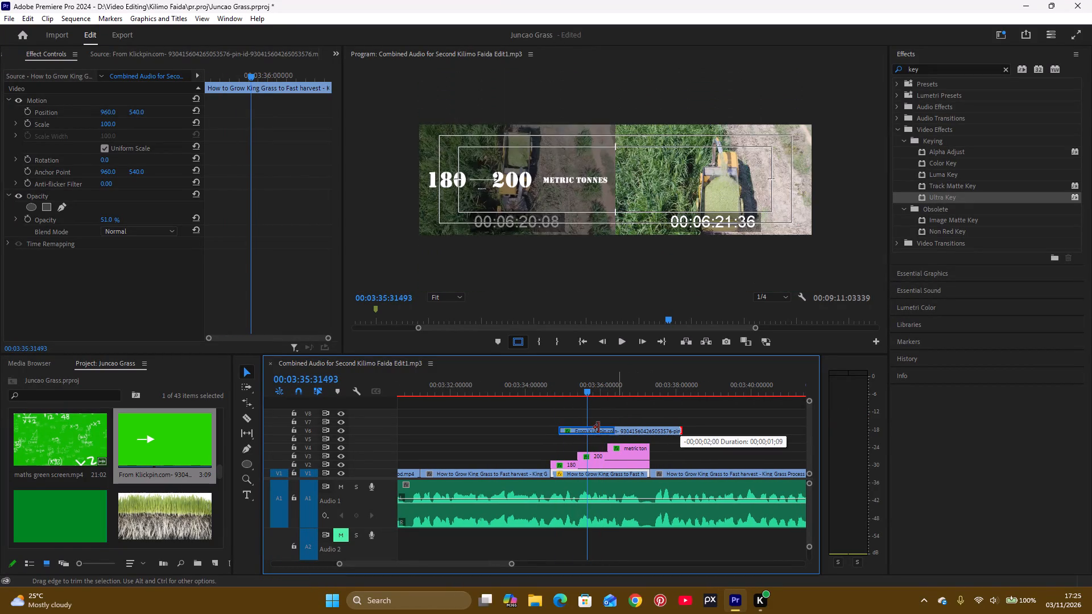
left_click_drag(598, 428, 589, 434)
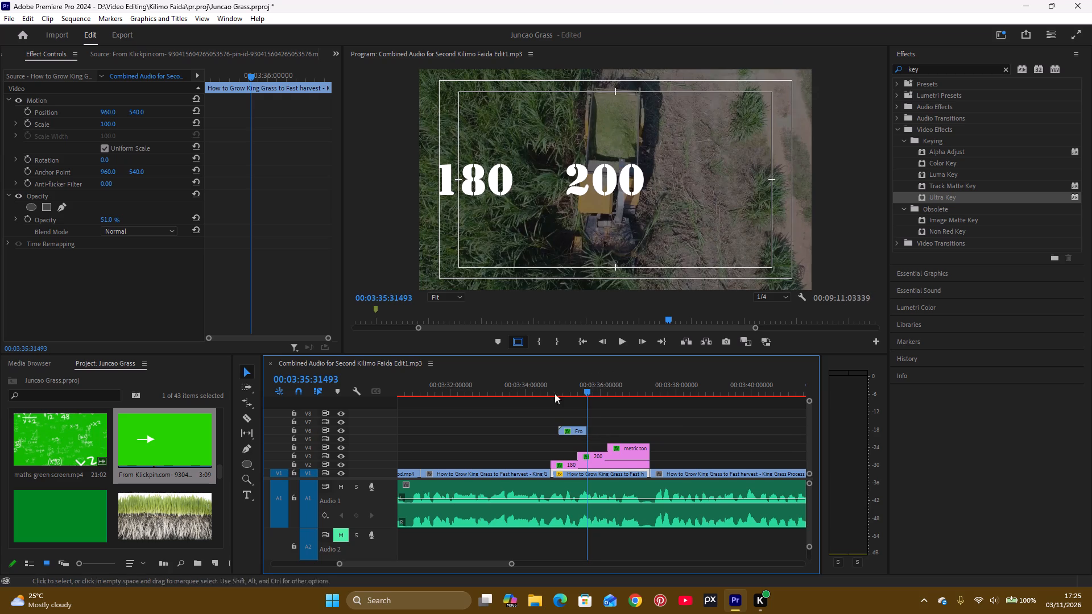
Refit the arrow clip in the gap between the numbers with scale 42.9 and horizontal position 586.
left_click(107, 123)
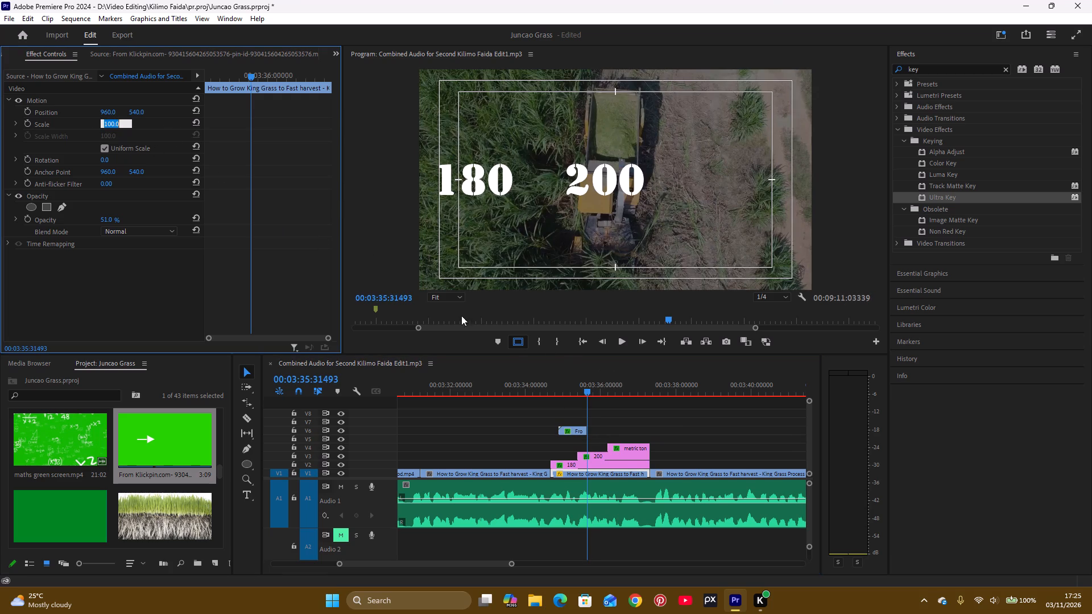
left_click(574, 387)
left_click_drag(574, 388, 578, 393)
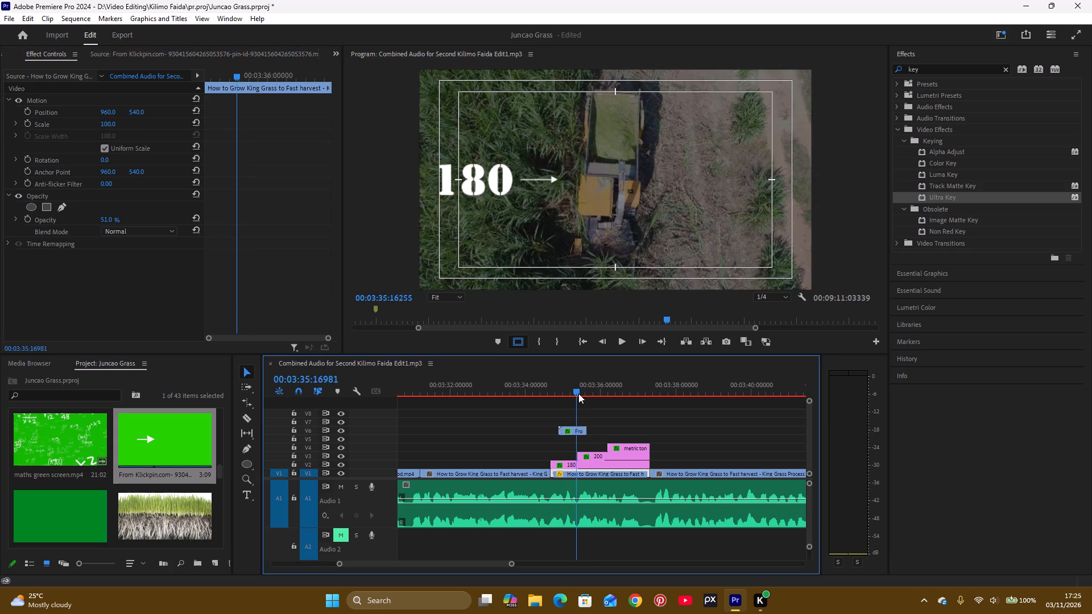
left_click_drag(578, 393, 584, 399)
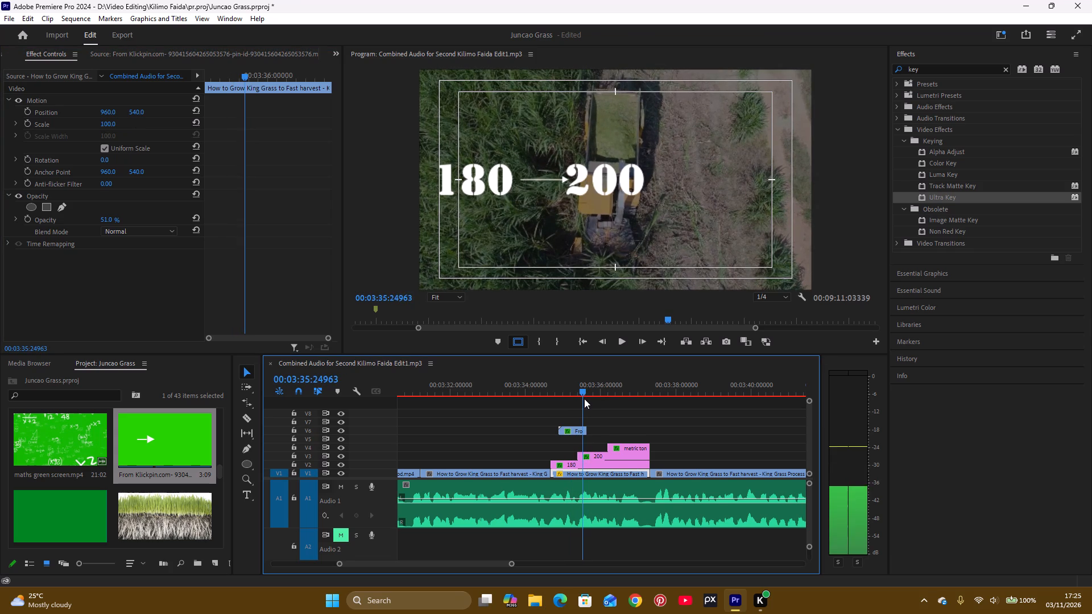
left_click_drag(584, 399, 585, 399)
left_click(110, 122)
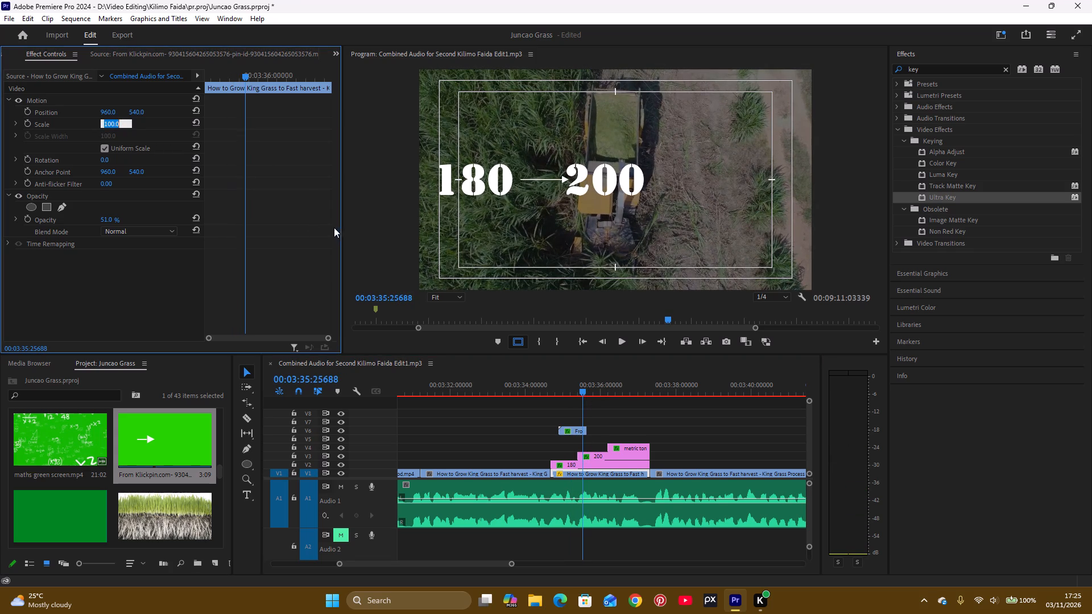
left_click(567, 429)
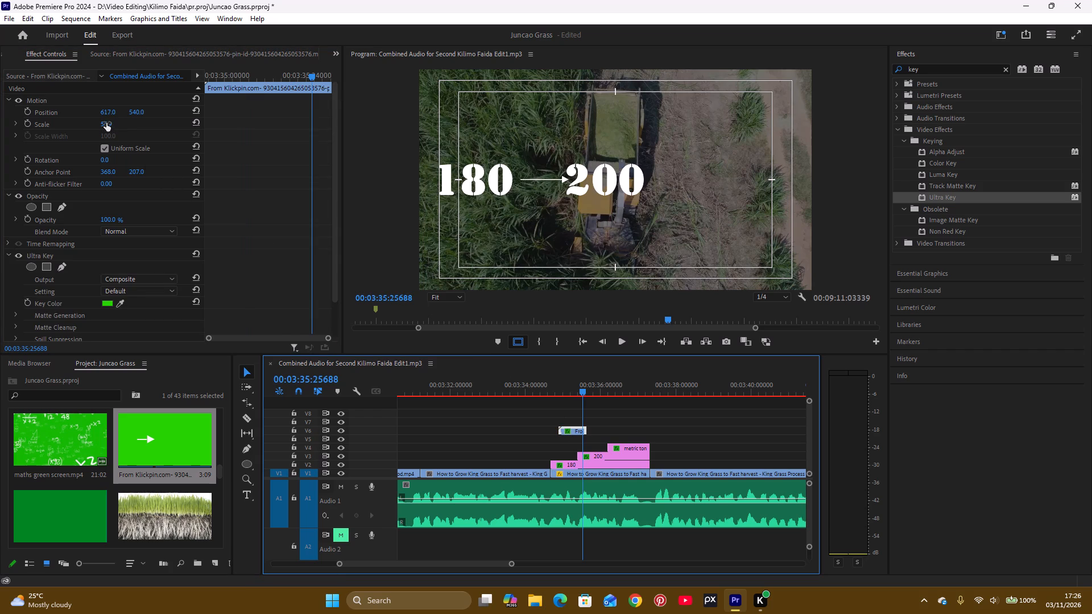
left_click_drag(106, 123, 101, 126)
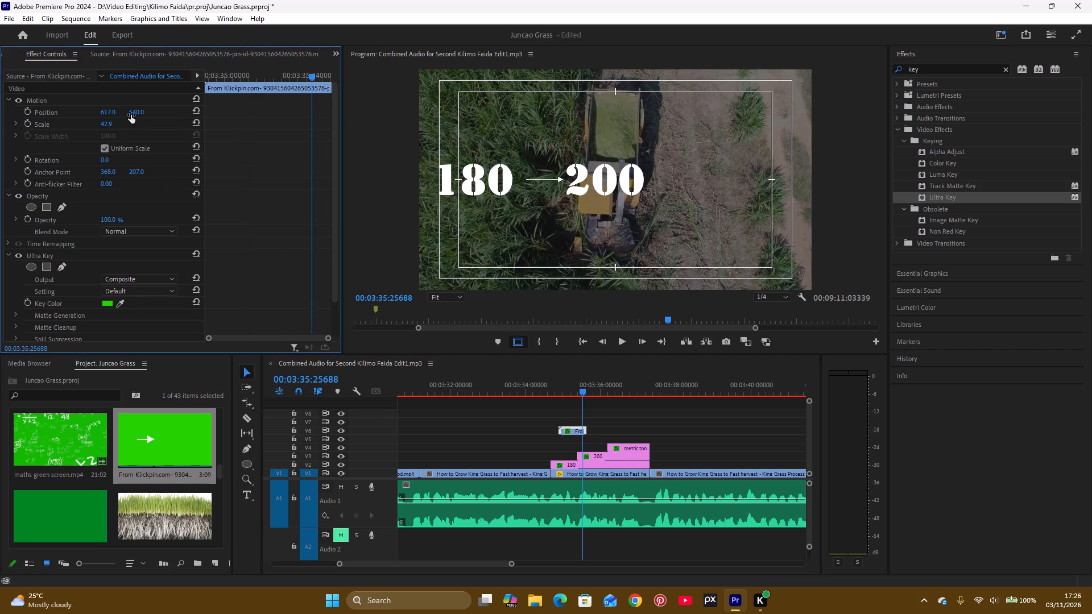
left_click_drag(105, 110, 89, 118)
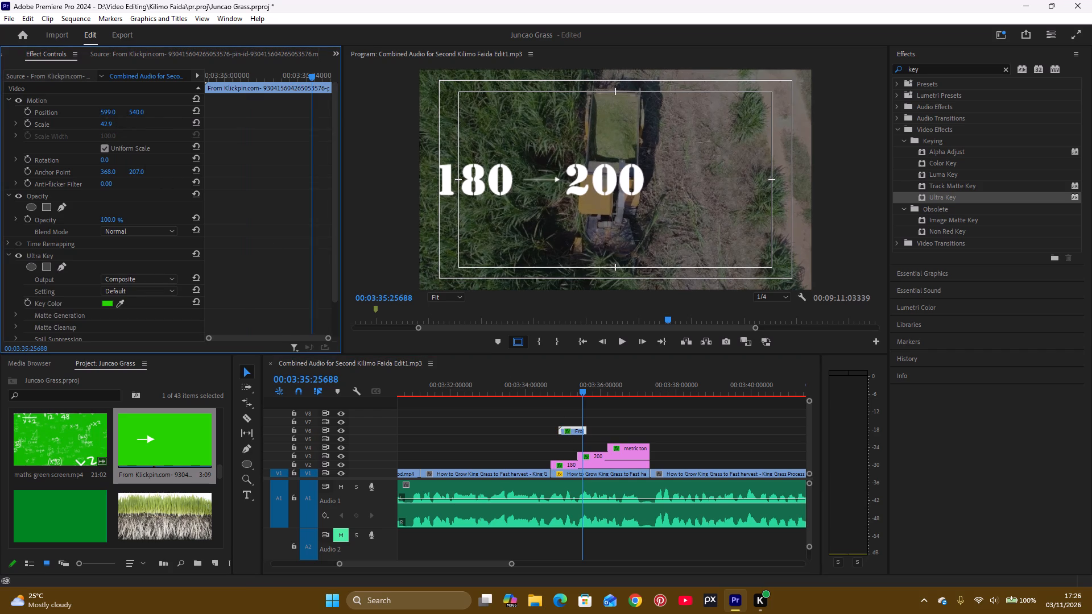
left_click_drag(89, 118, 86, 120)
Play back the 180 to 200 section to check the arrow's size, timing and end point.
left_click(548, 385)
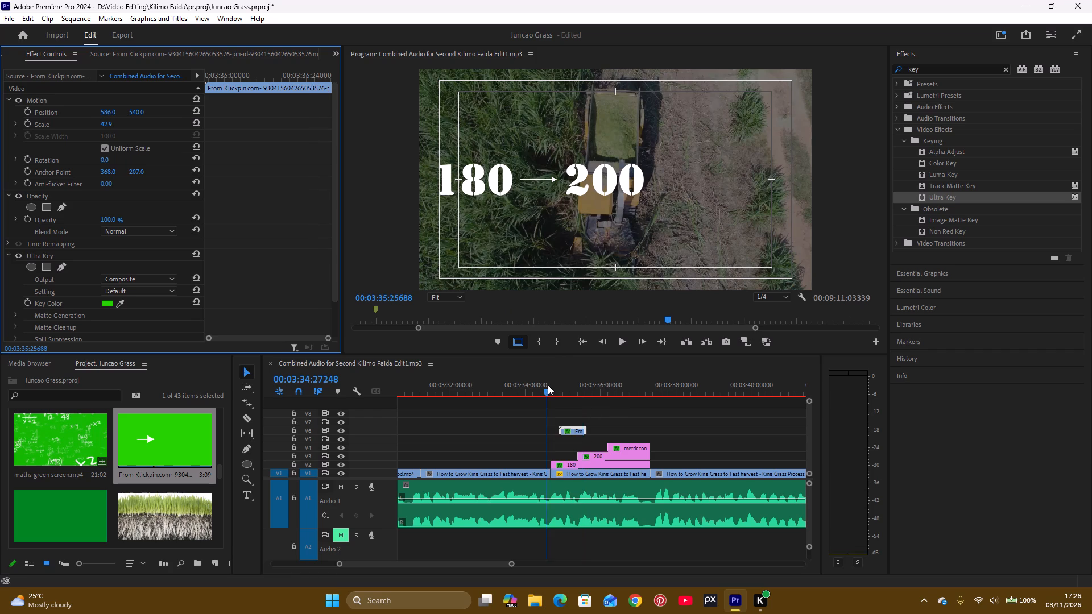
key("space")
key("space")
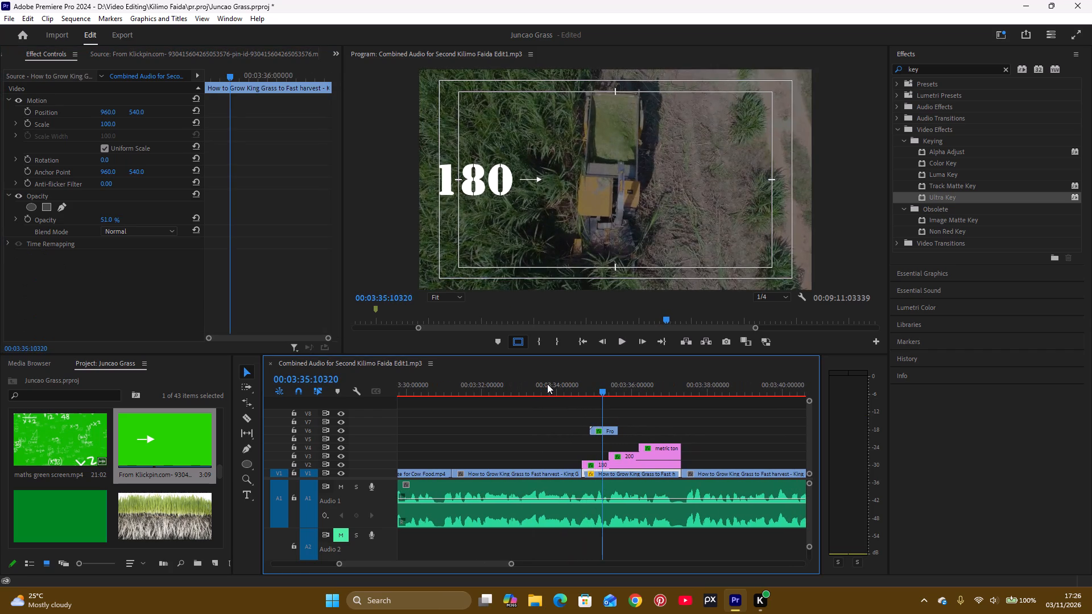
key("space")
key("space")
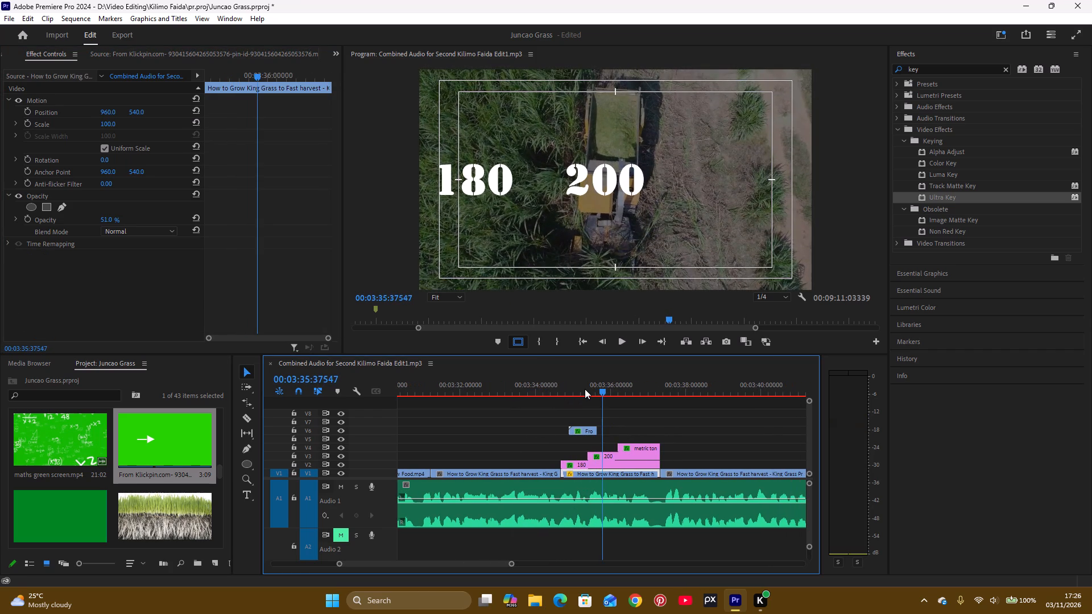
left_click(585, 388)
key("space")
key("space")
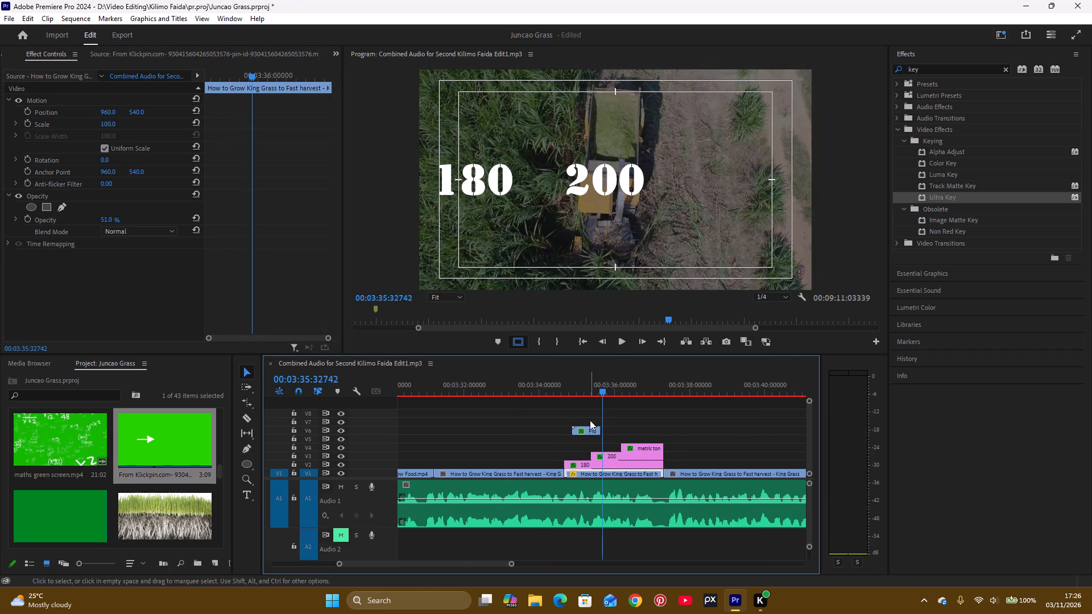
Export the green-screen source frame with the arrow extended, at 00:00:01:28002, as a JPEG still and import it into the project.
left_click(589, 432)
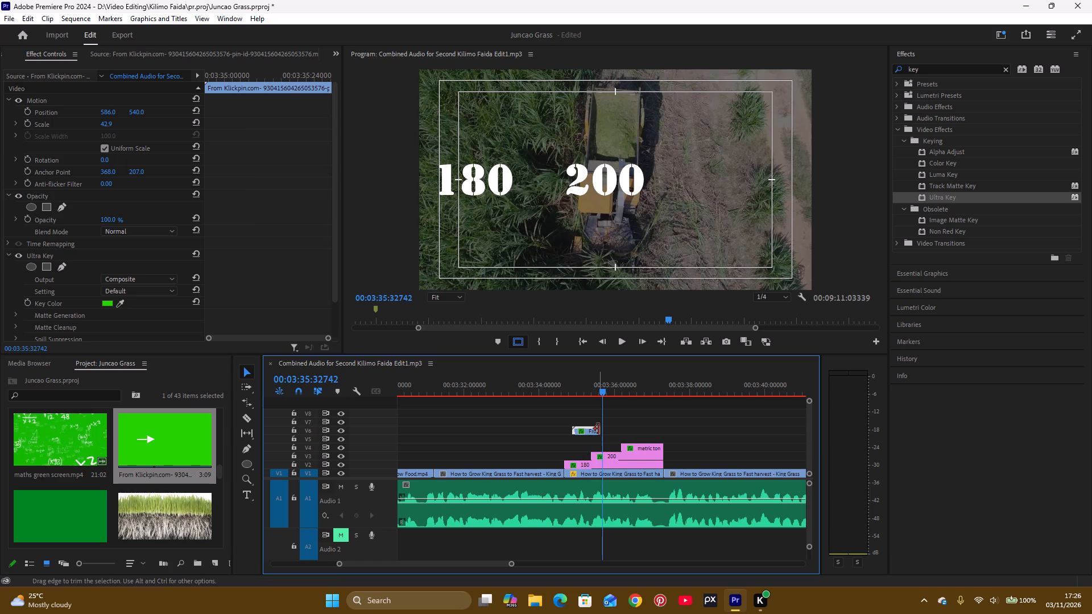
double_click(193, 433)
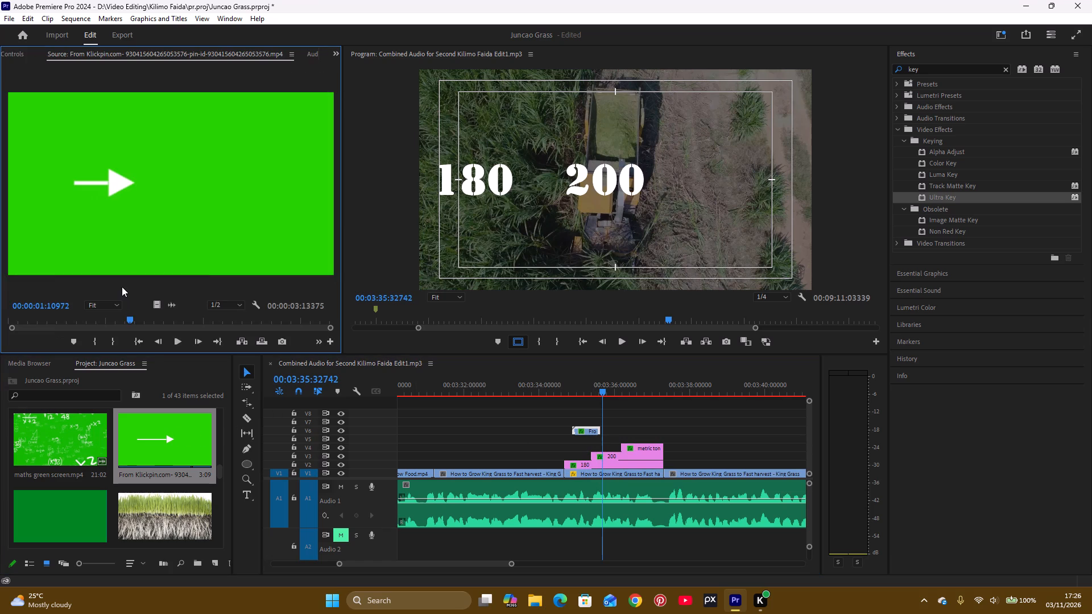
key("space")
key("space")
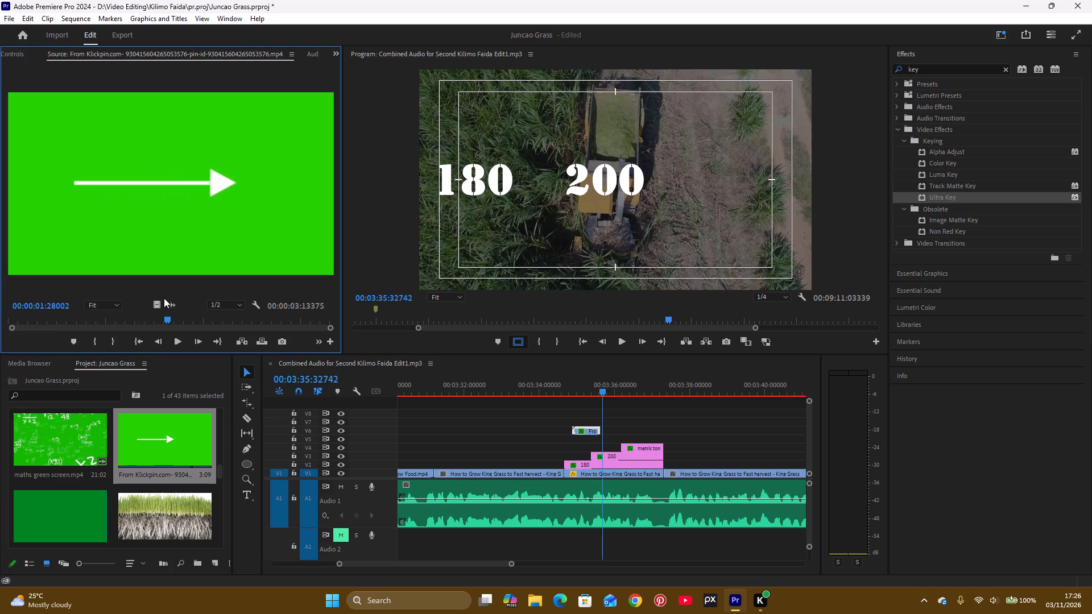
left_click(595, 387)
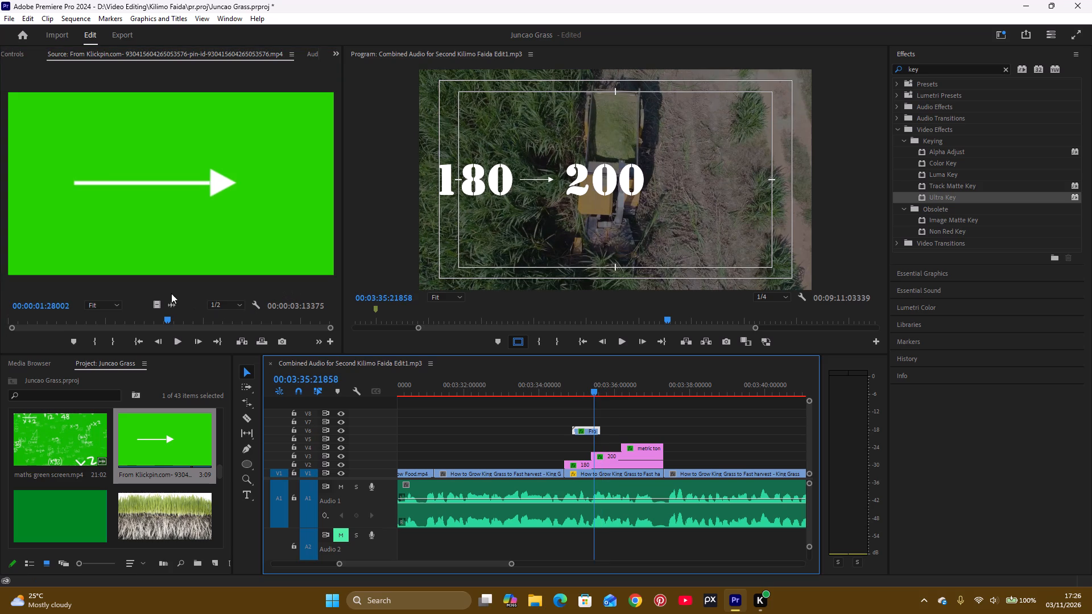
left_click(285, 338)
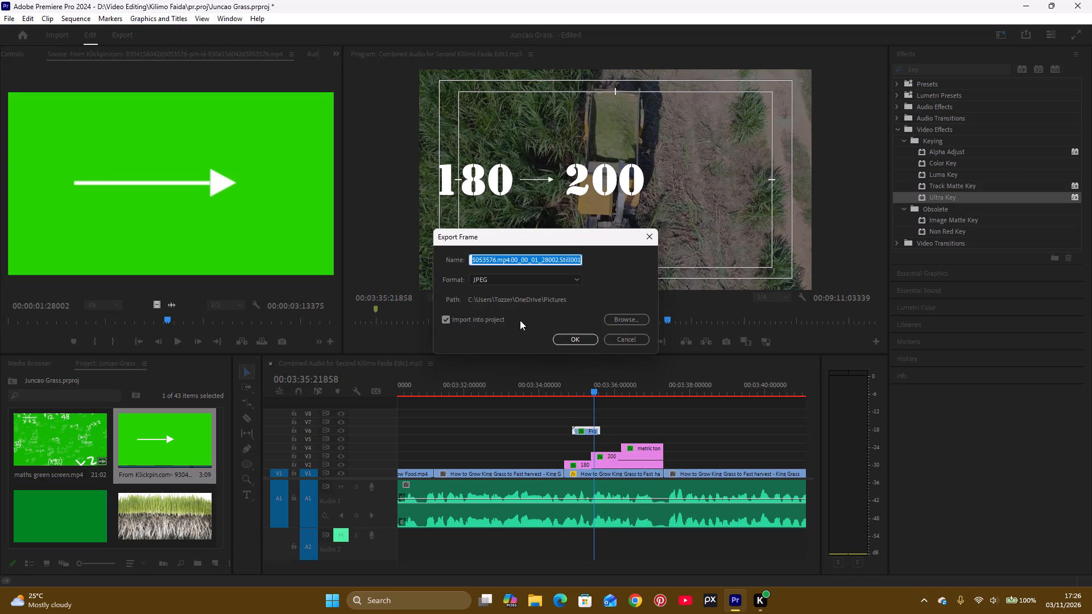
left_click(557, 338)
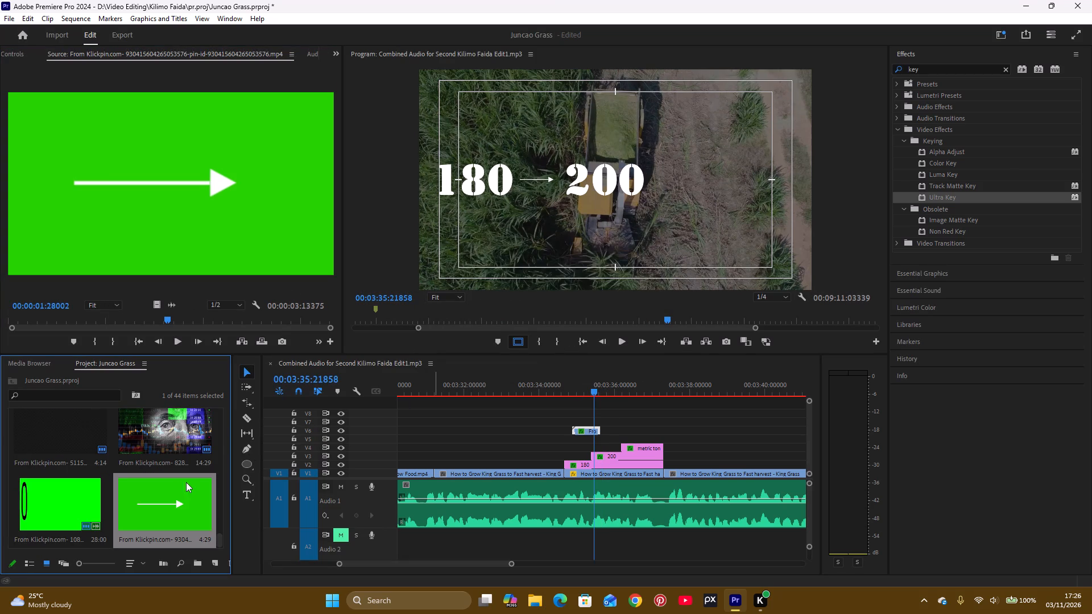
Place the exported arrow still on V6 directly after the trimmed arrow clip.
scroll(181, 484, "down", 4)
double_click(181, 499)
left_click_drag(181, 501, 614, 417)
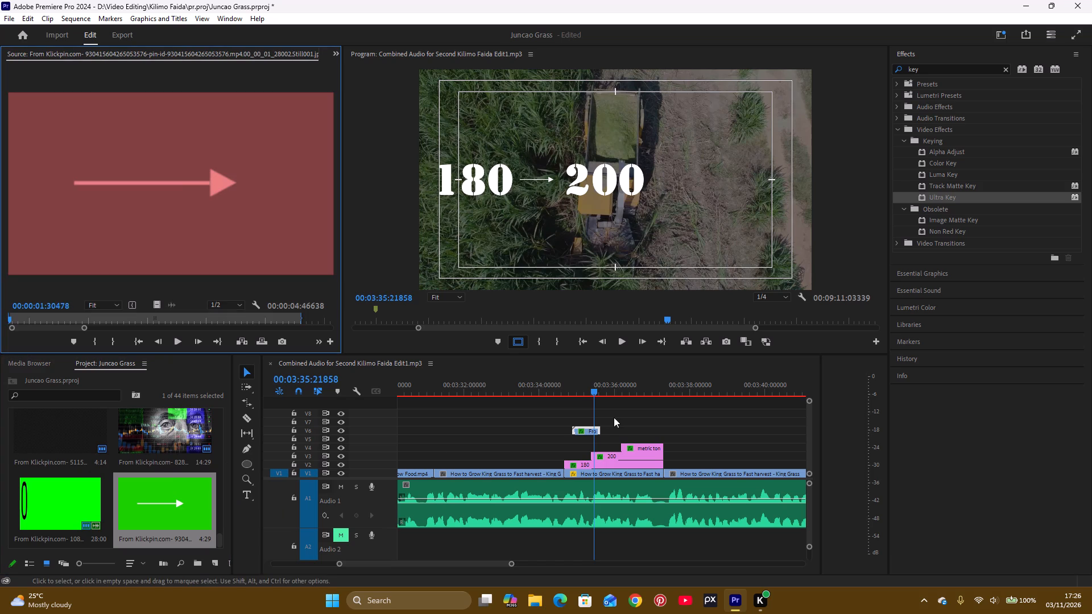
left_click_drag(614, 417, 589, 433)
left_click_drag(192, 509, 643, 468)
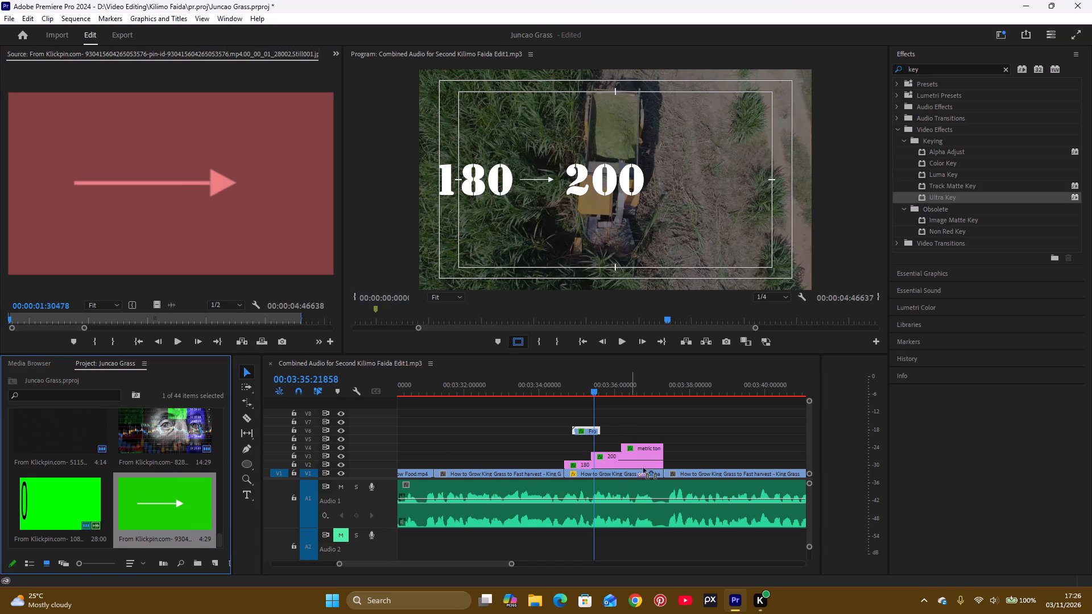
left_click_drag(643, 468, 599, 430)
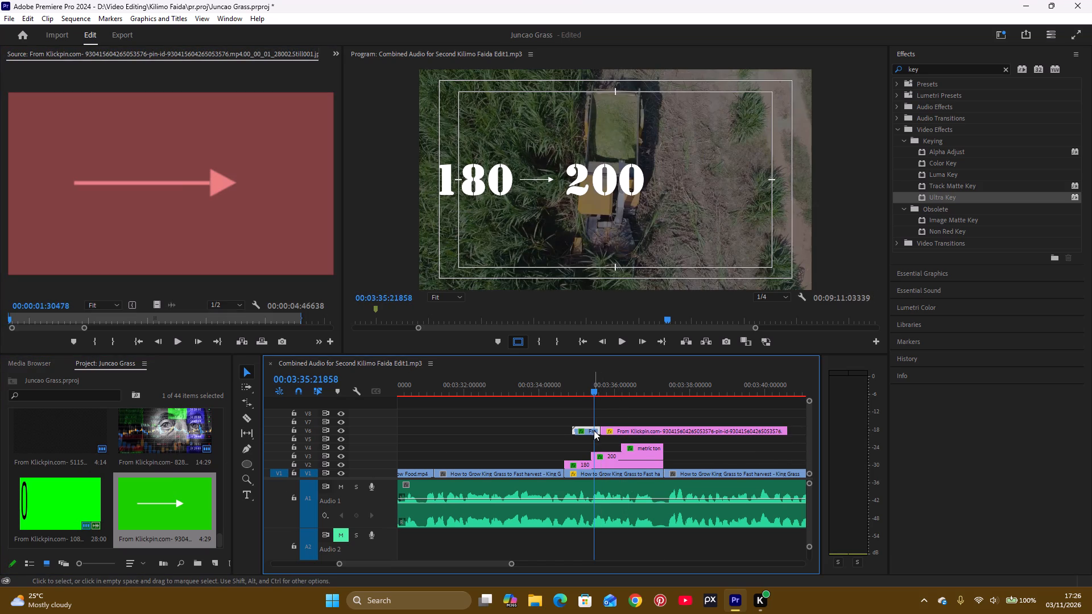
Set the arrow still's horizontal position to 586 to match the arrow clip.
left_click(591, 430)
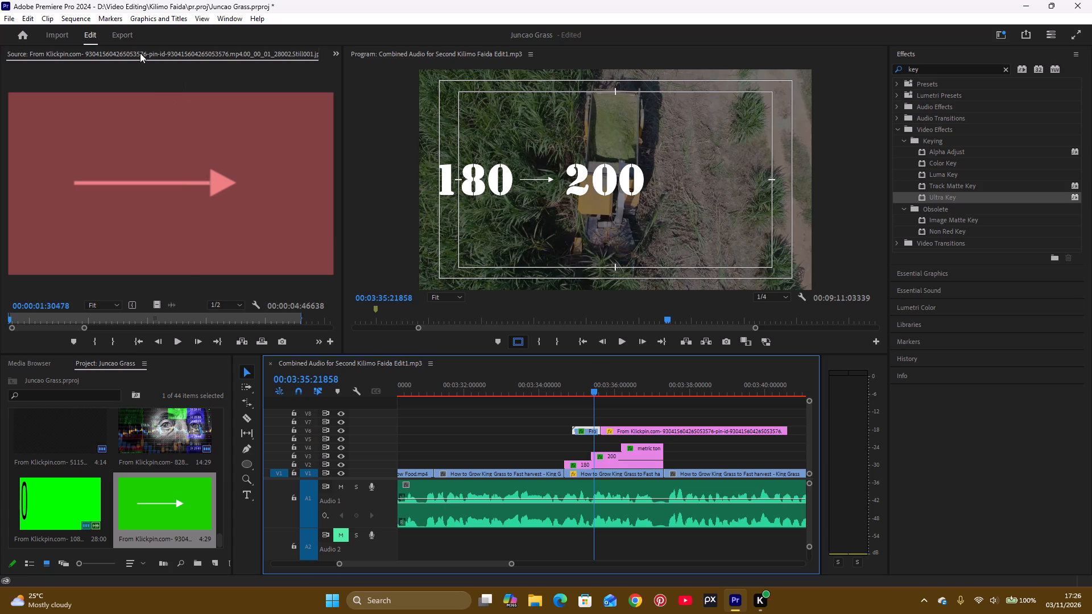
scroll(129, 48, "up", 1)
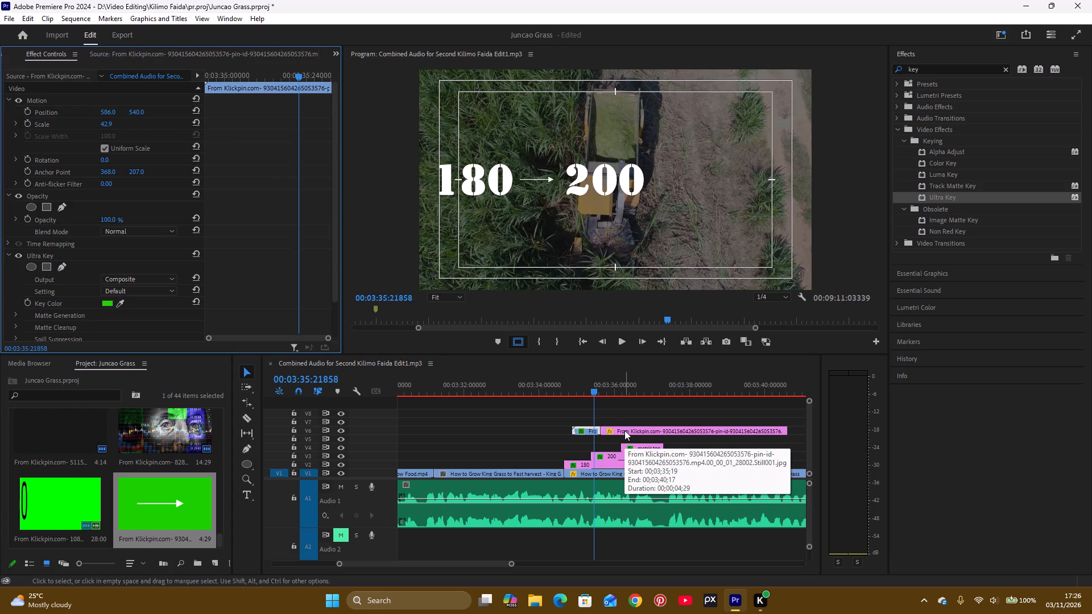
left_click(110, 115)
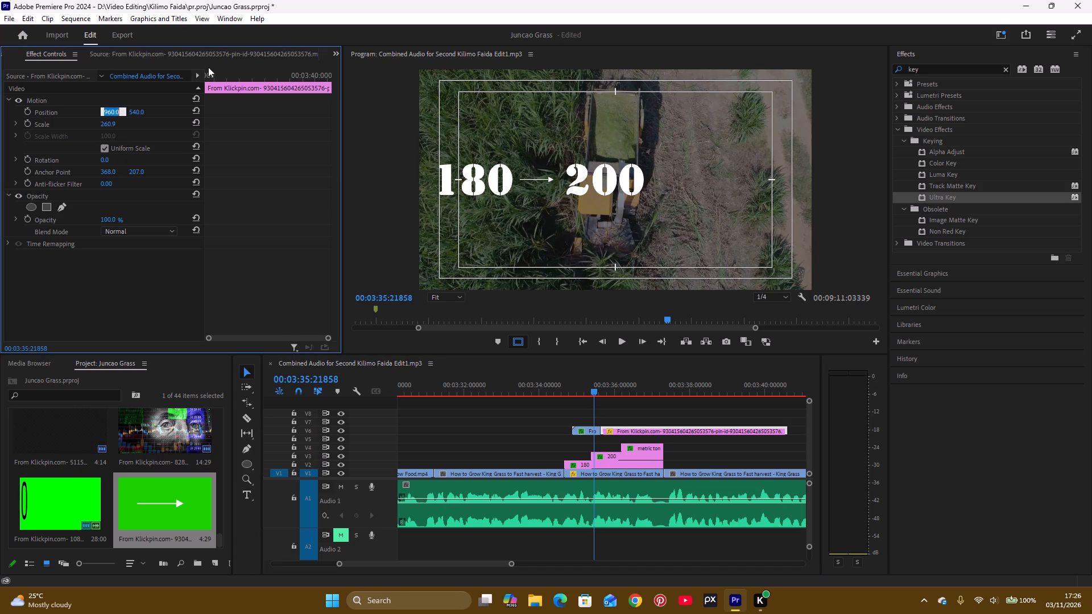
type("58")
key("6")
key("Return")
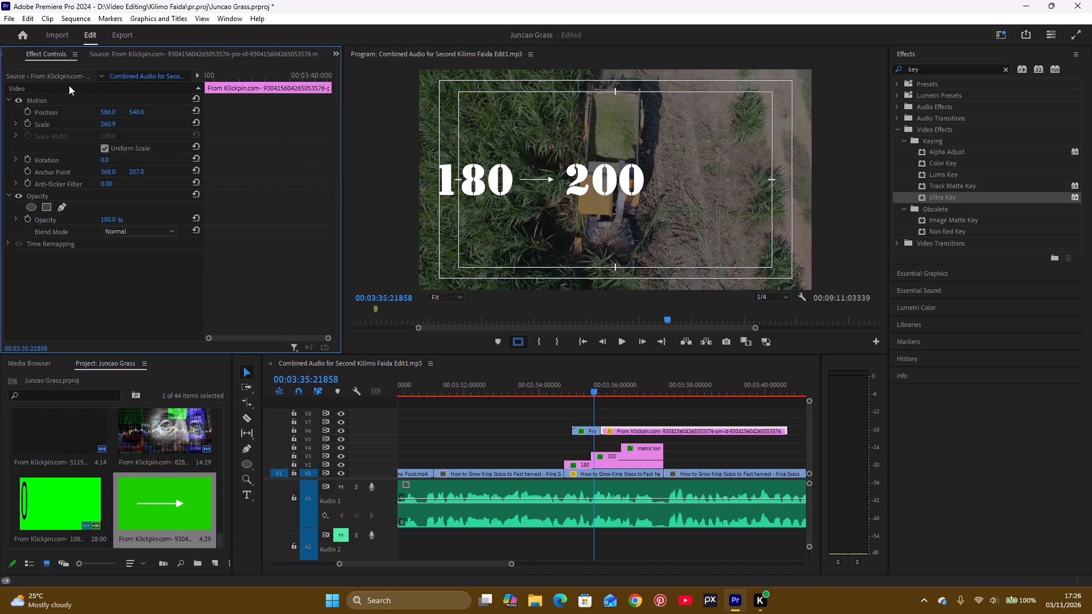
Set the arrow still's scale to 42.9.
left_click(100, 126)
left_click(108, 122)
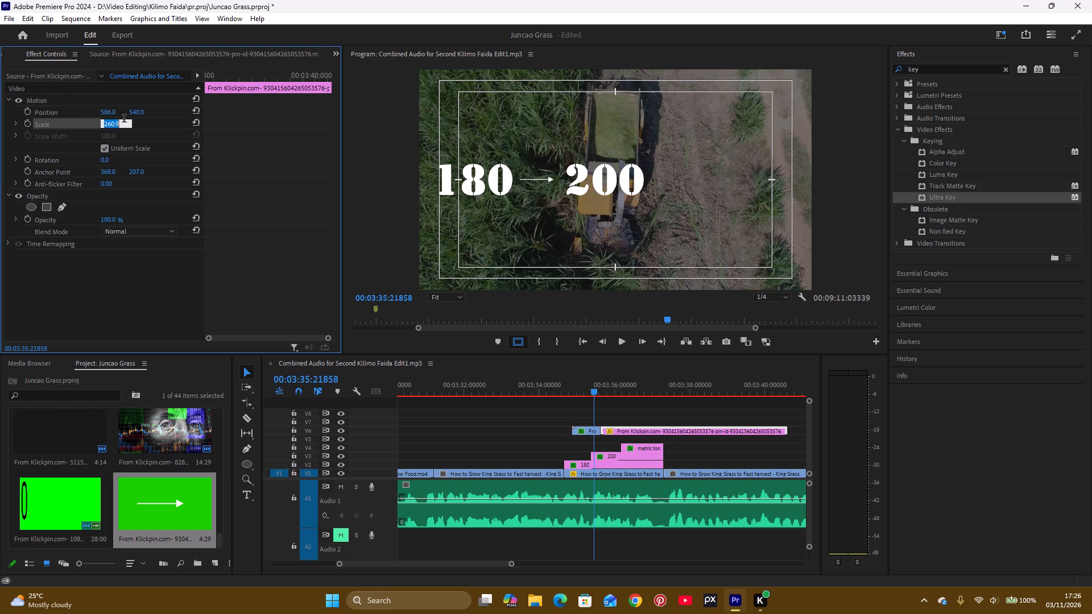
left_click(110, 125)
left_click(114, 122)
key("BackSpace")
key("BackSpace")
key("BackSpace")
key("4")
key("2")
key("Return")
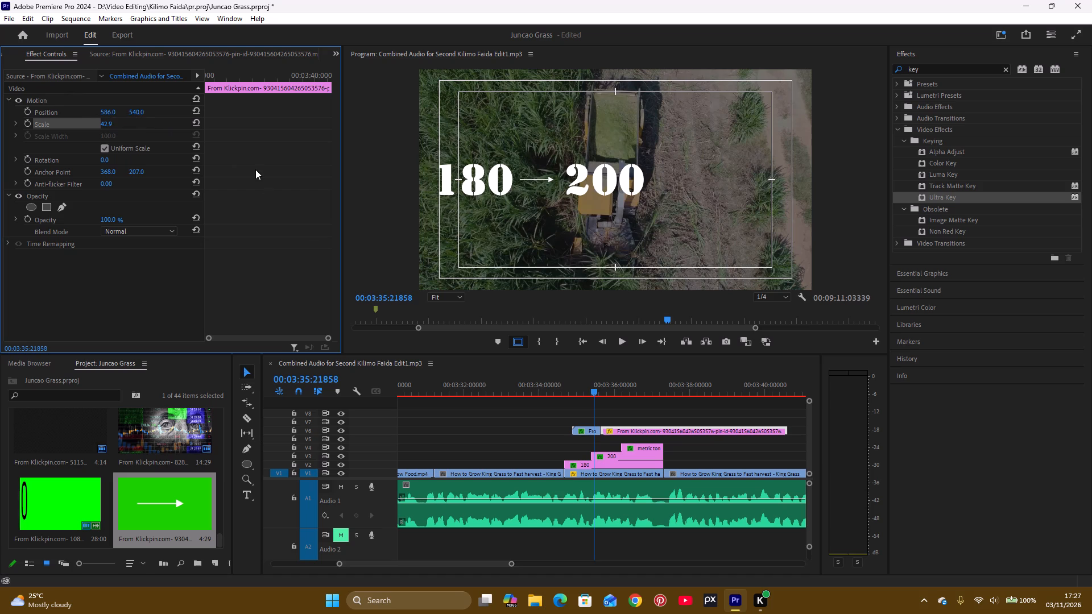
Apply Ultra Key to the arrow still on V6, sample its green background as the key color, and play it back.
key("space")
key("space")
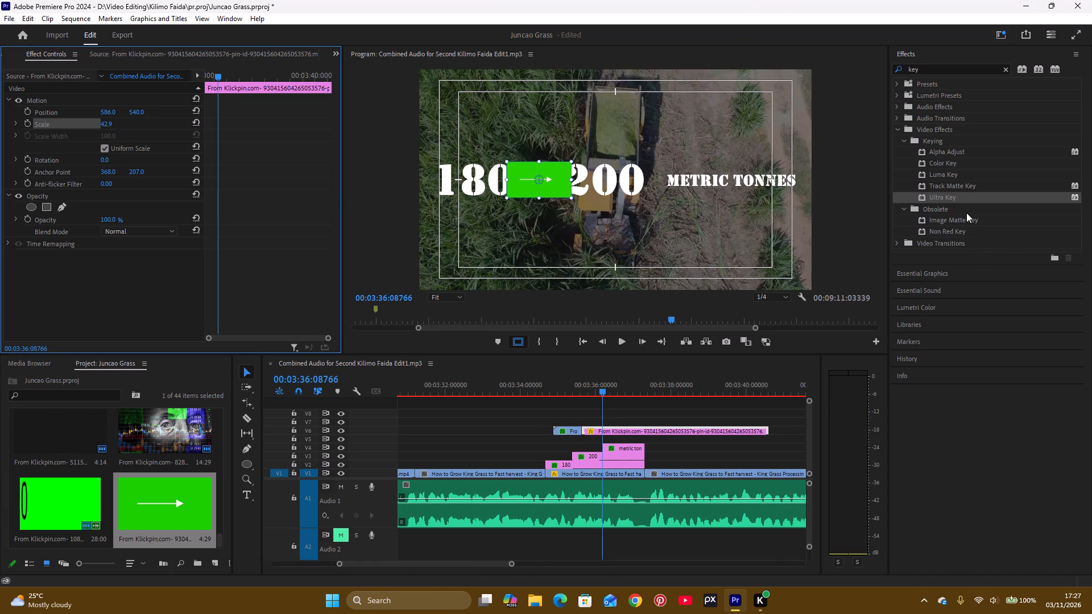
left_click_drag(963, 197, 647, 432)
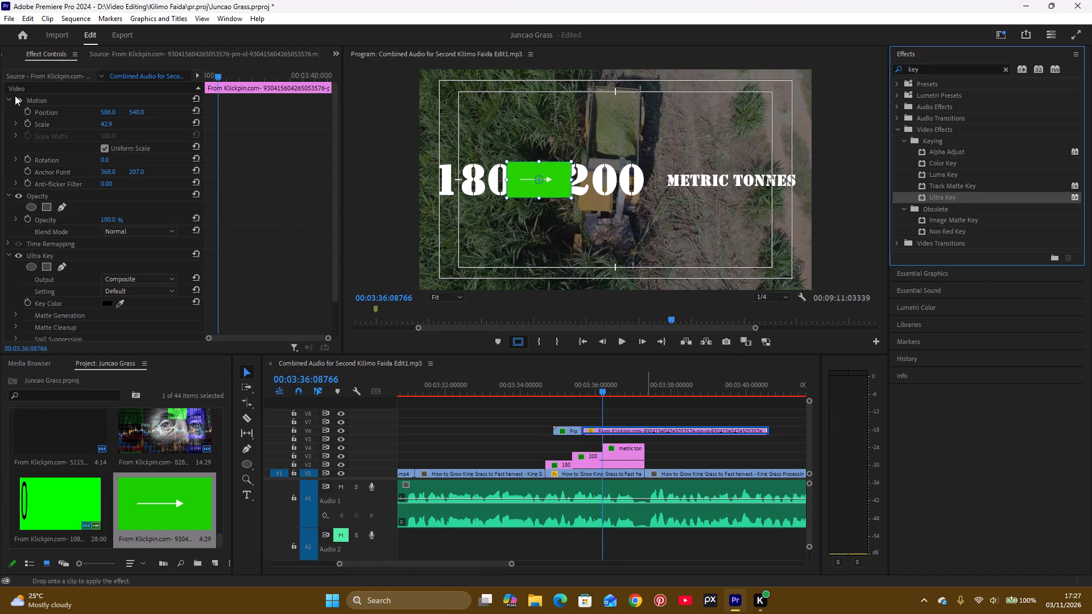
left_click(121, 306)
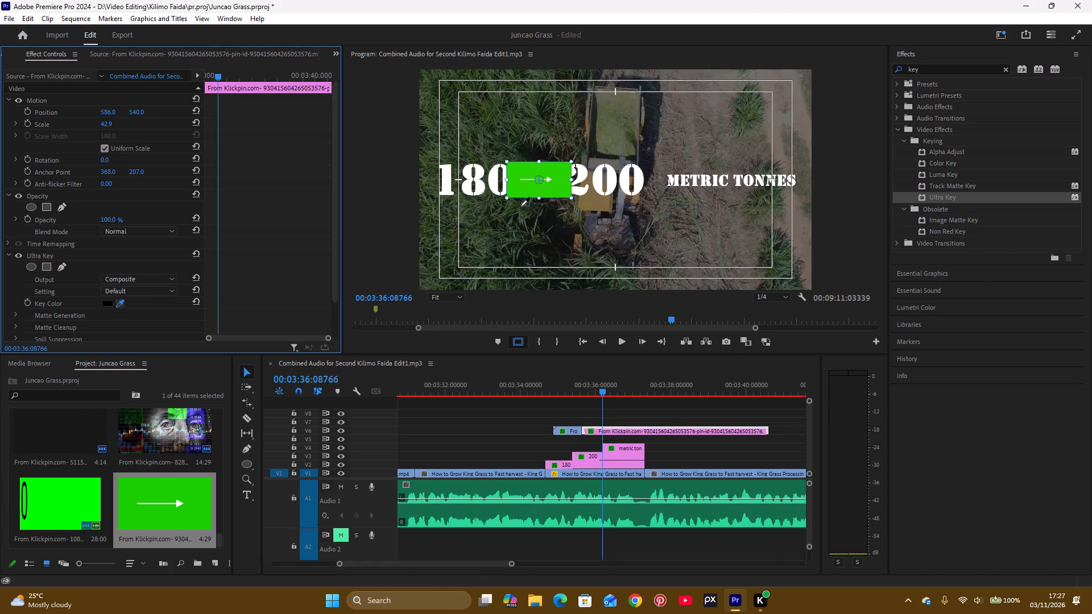
left_click(548, 191)
key("space")
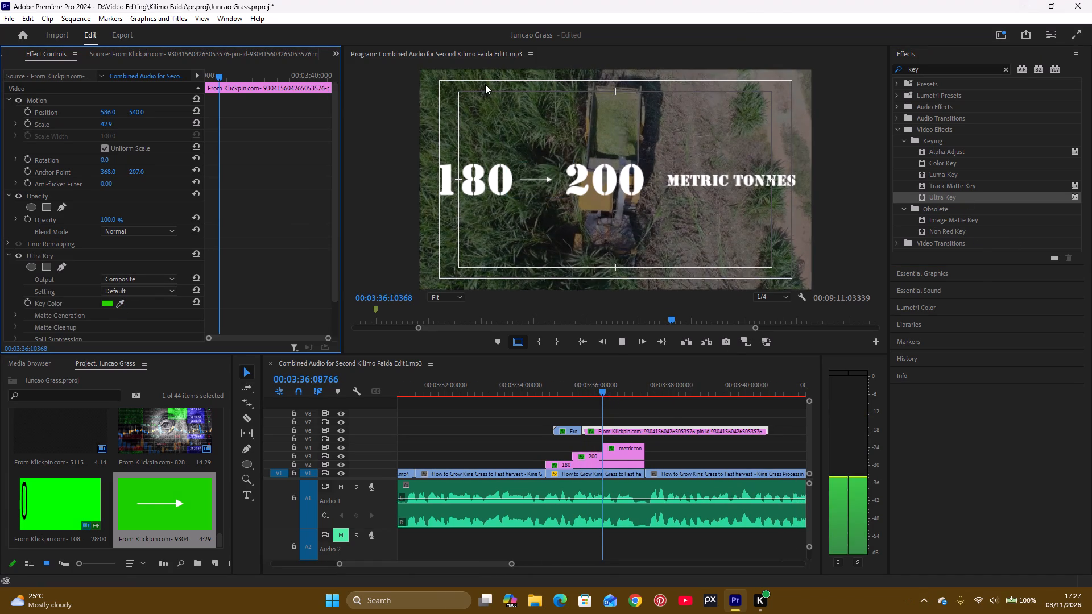
key("space")
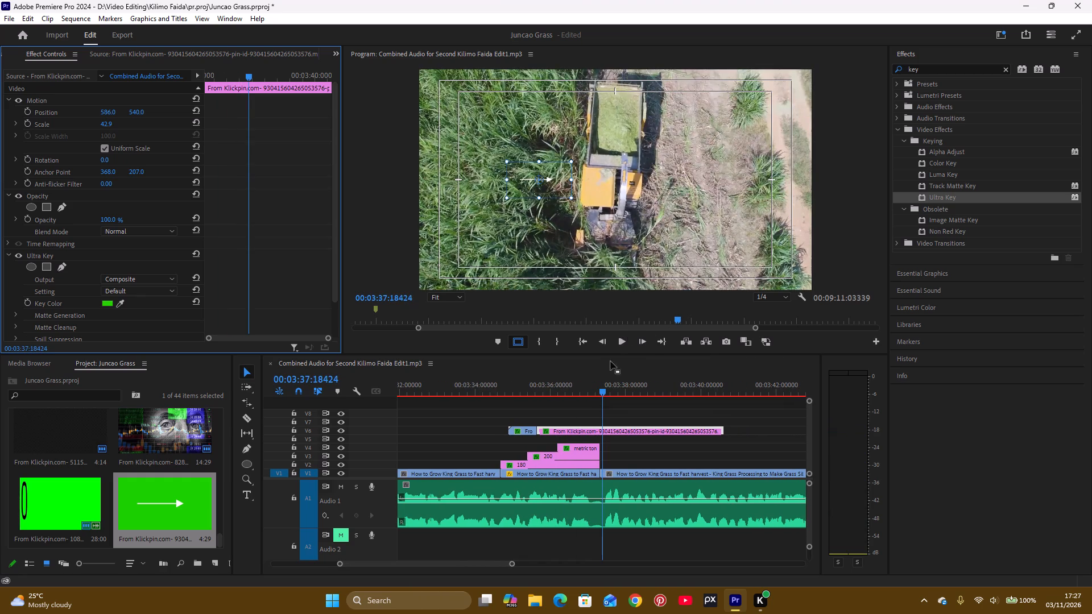
Trim the end of the arrow still to match the end of the titles, and play the section back.
left_click_drag(595, 382, 595, 388)
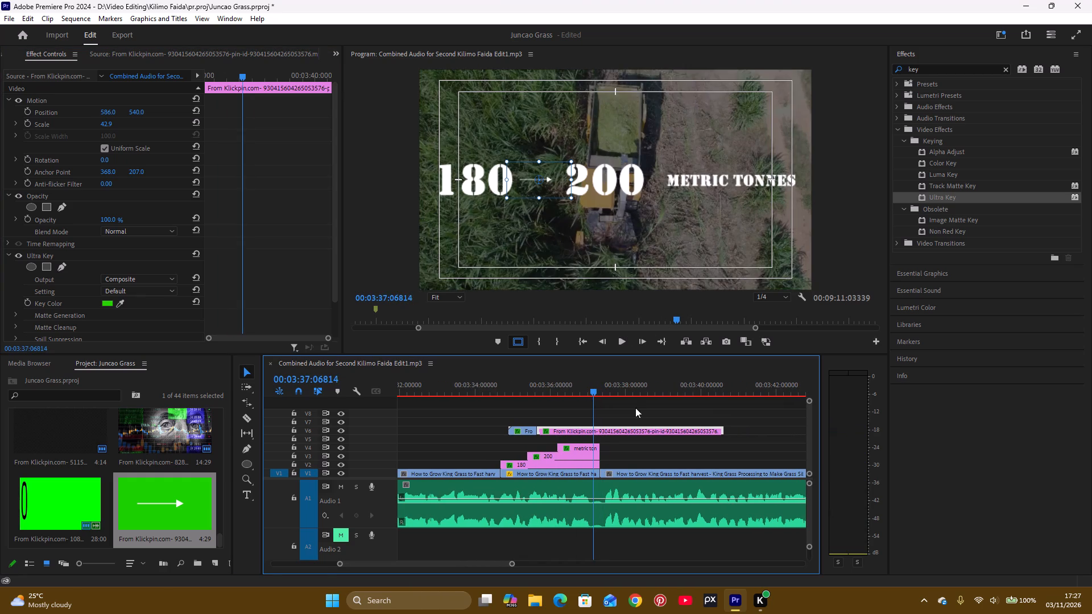
left_click_drag(716, 427, 597, 439)
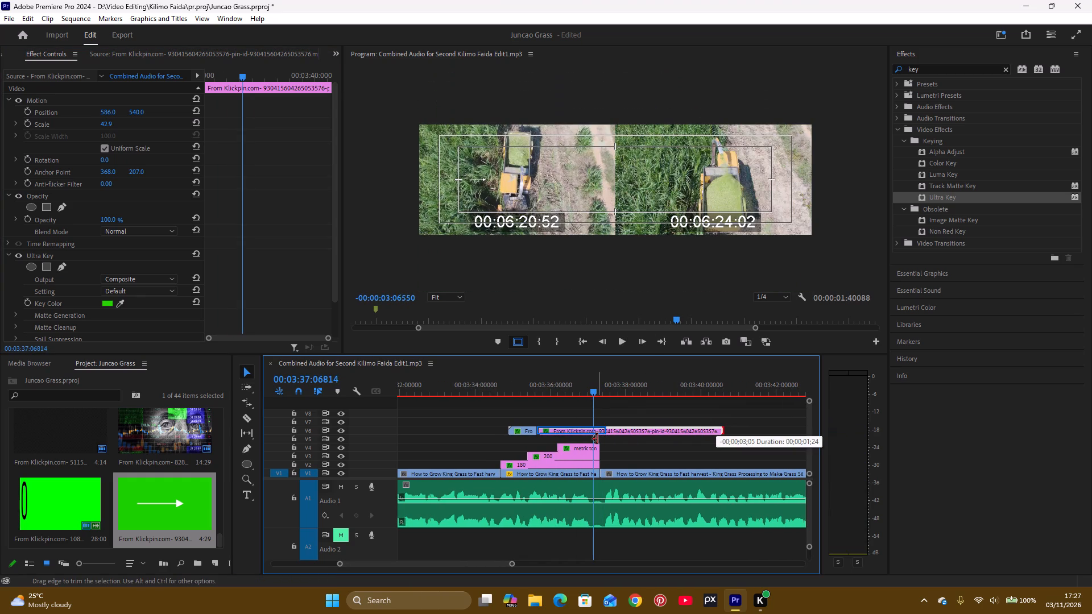
left_click_drag(597, 439, 592, 441)
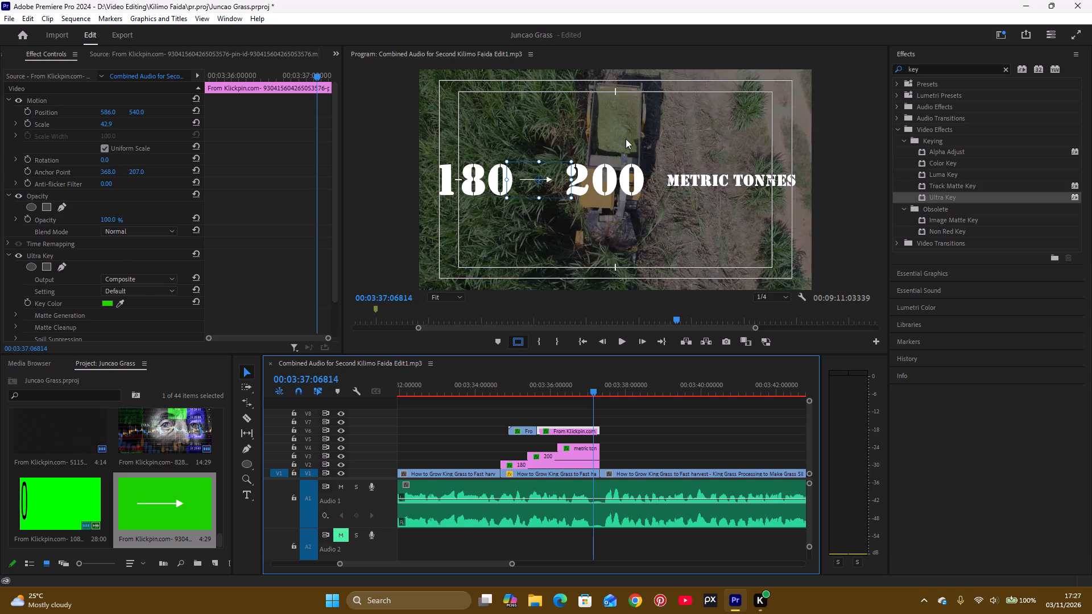
left_click(492, 386)
key("space")
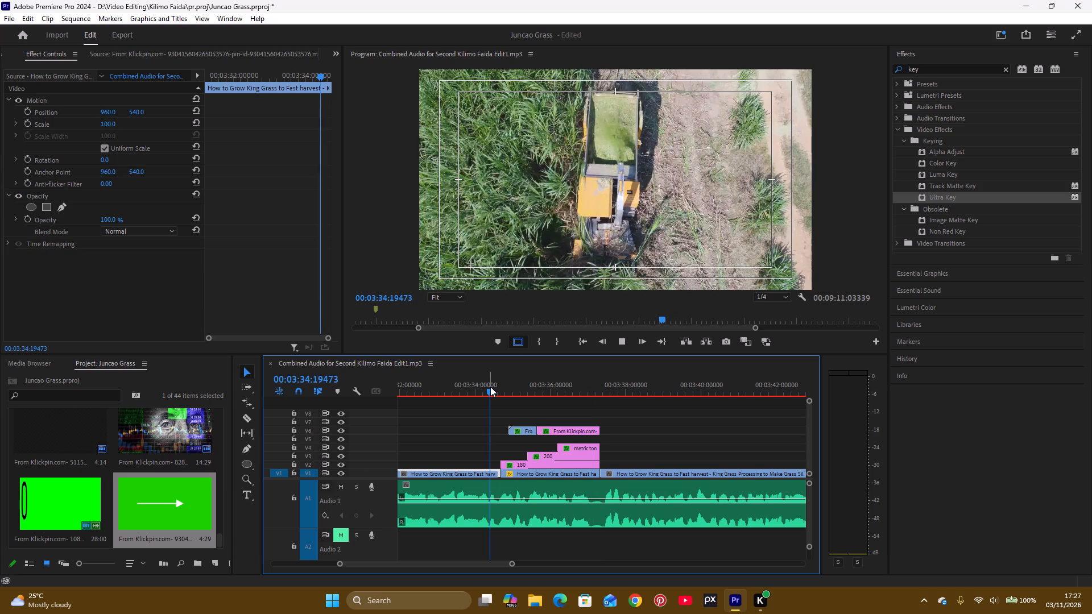
key("space")
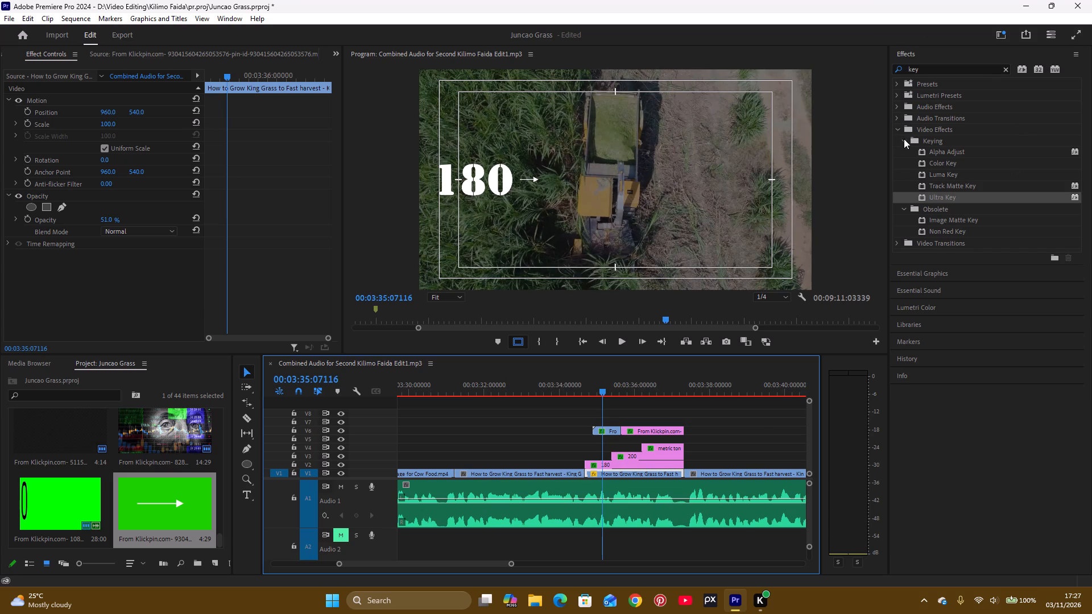
Add a Slide video transition to the start of the 180 title, shorten it to 00:00:00:11211, and preview it.
left_click(1004, 70)
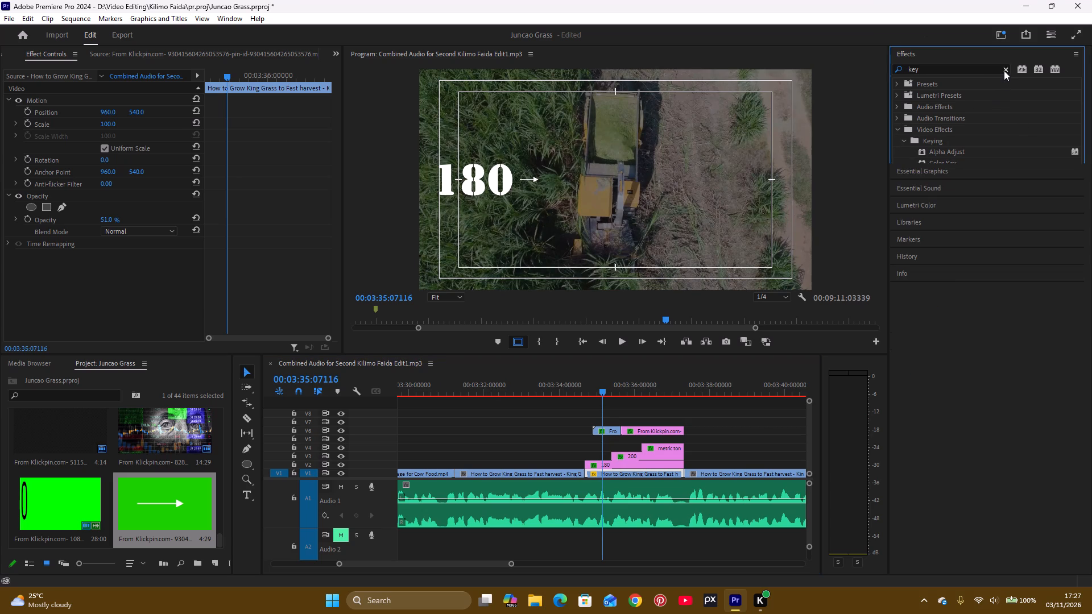
left_click(899, 139)
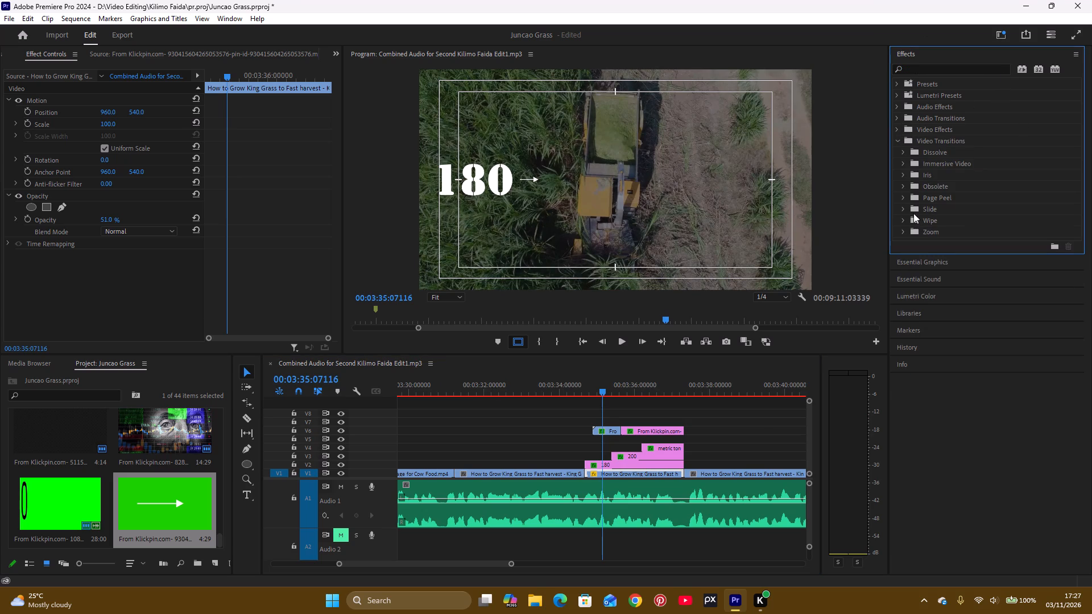
left_click(905, 207)
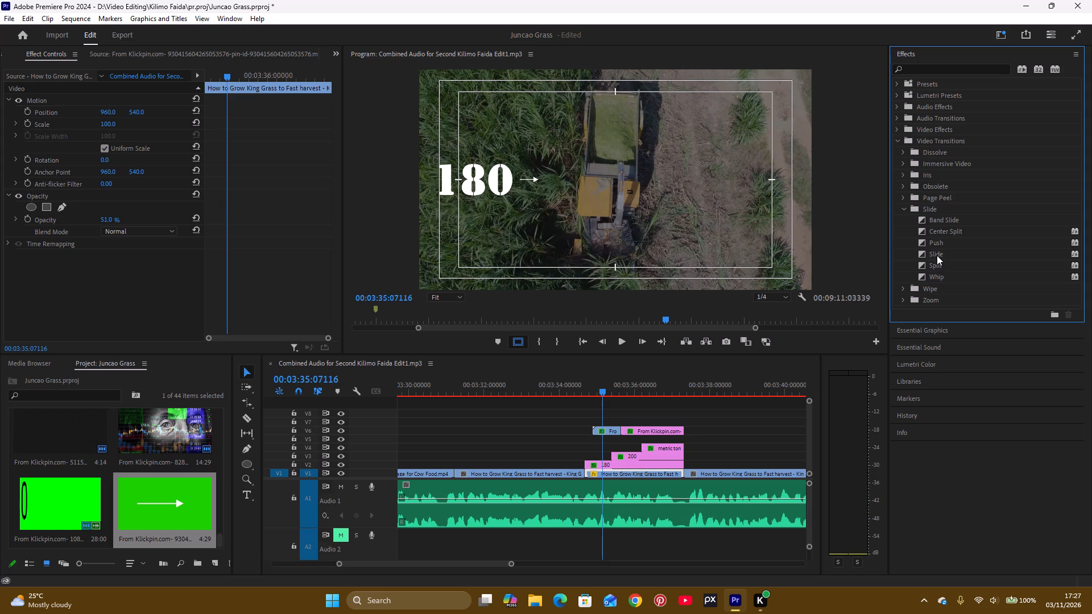
left_click_drag(937, 255, 589, 460)
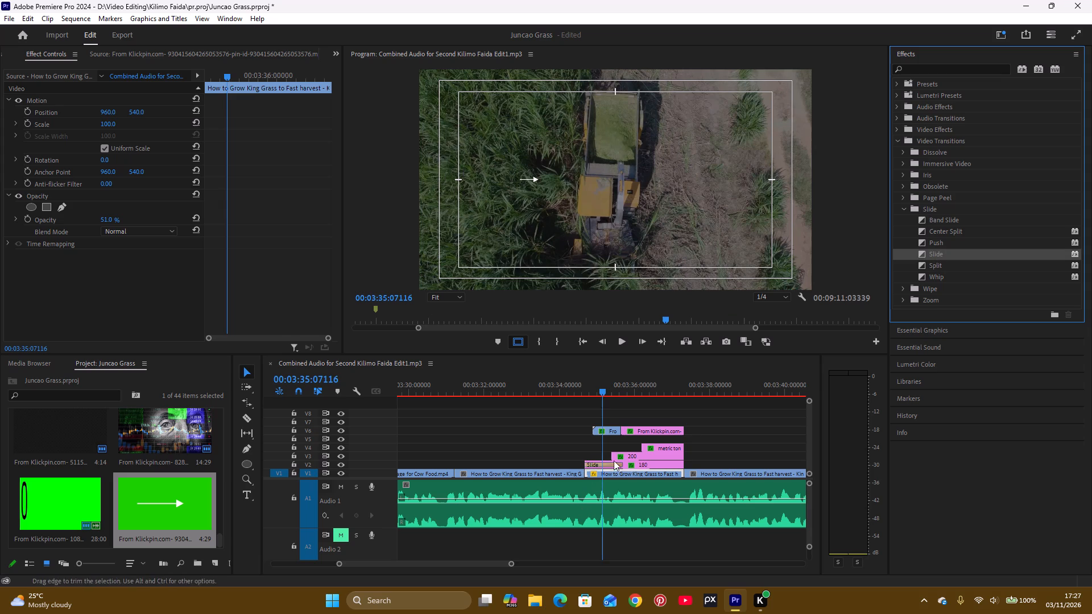
left_click_drag(619, 463, 594, 467)
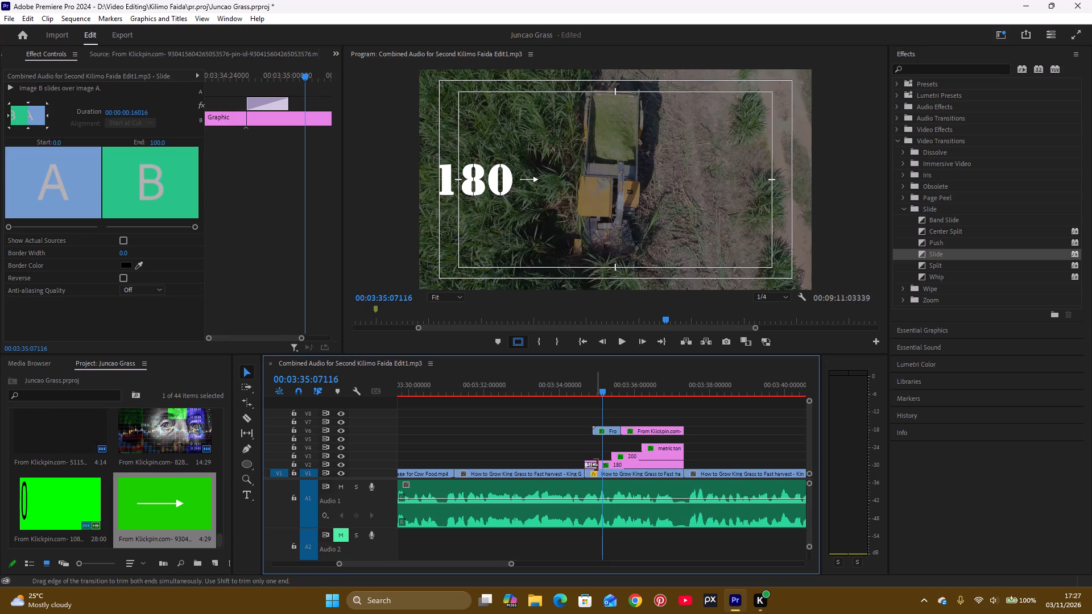
left_click(595, 464)
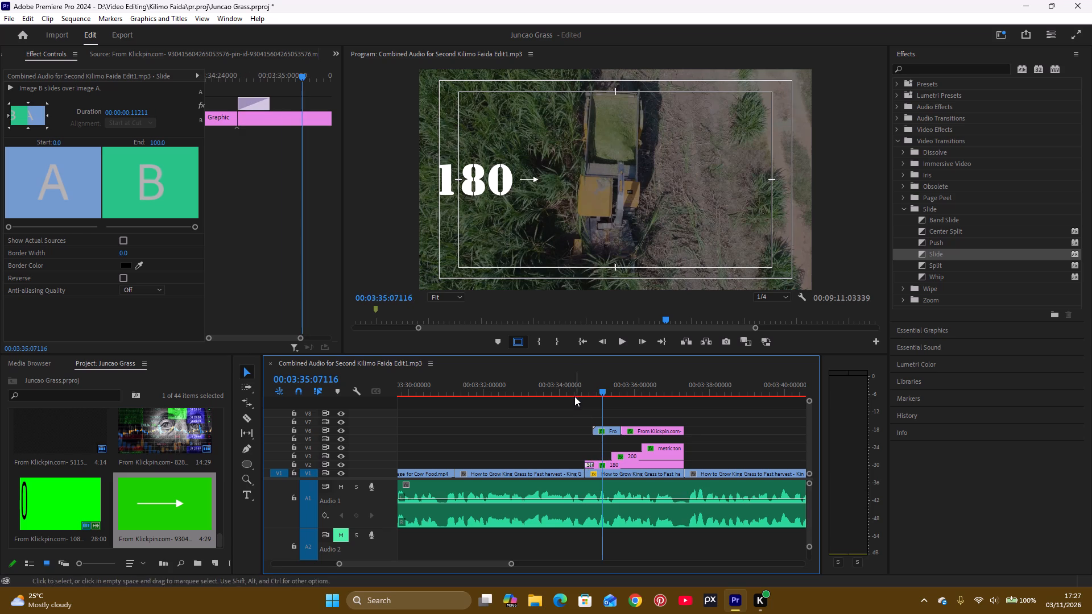
left_click(573, 395)
key("space")
key("space")
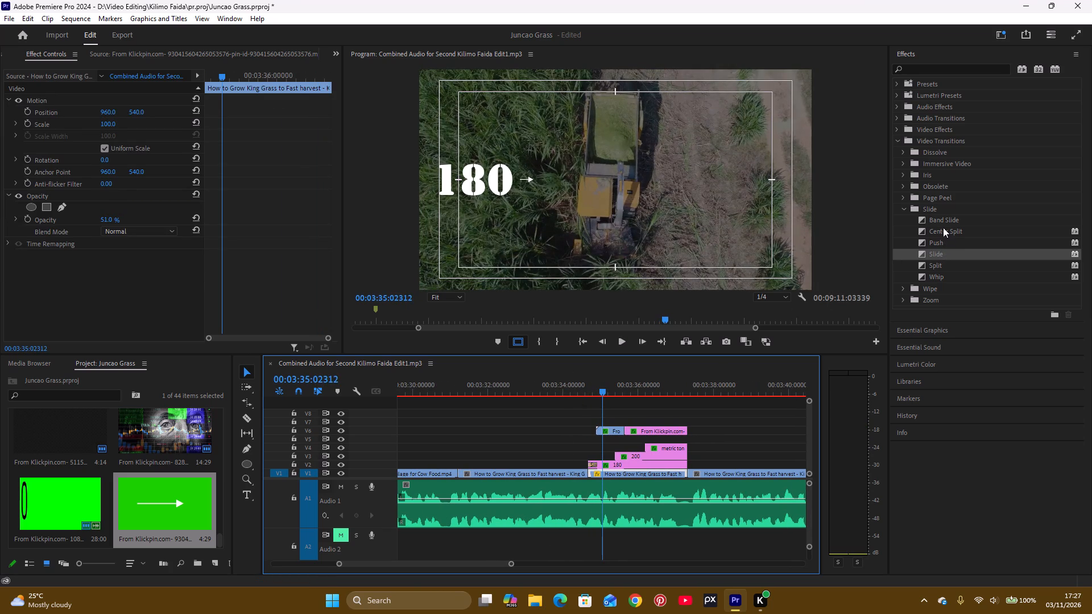
Replace the Slide transition at the start of the 180 title with Band Slide and preview it.
left_click_drag(939, 219, 593, 463)
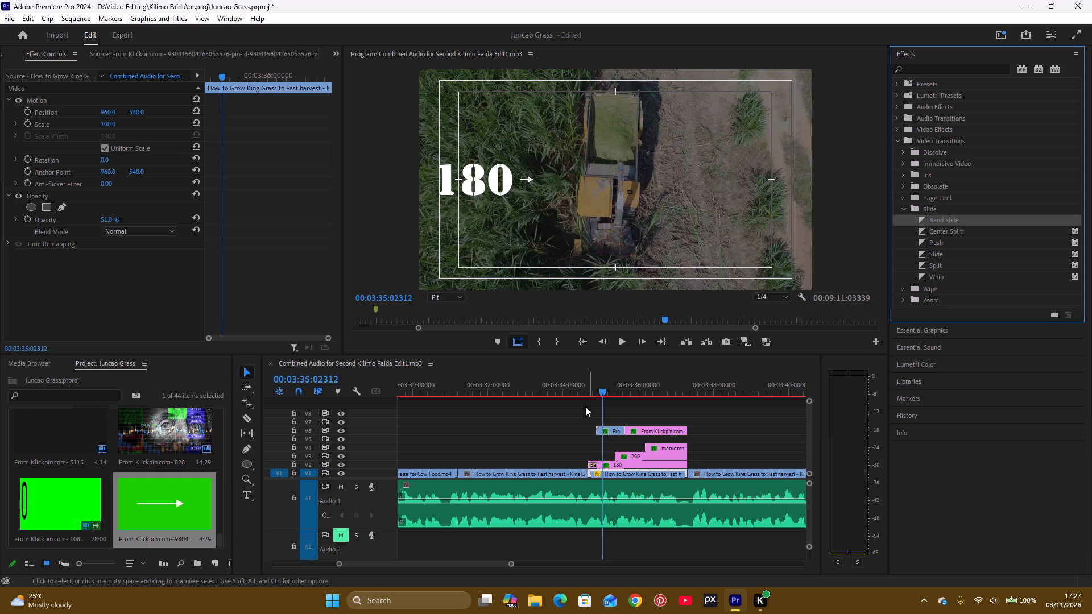
left_click(582, 387)
key("space")
key("space")
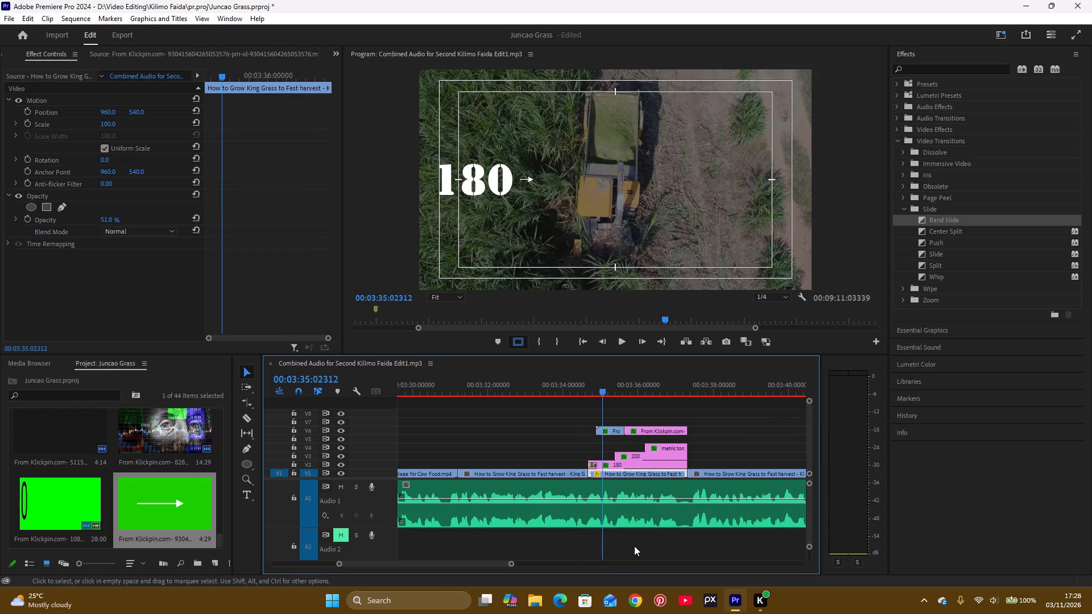
Examine the start of the 180 title and arrow closely against the voice-over, using short playbacks and scrubbing.
left_click_drag(512, 563, 488, 570)
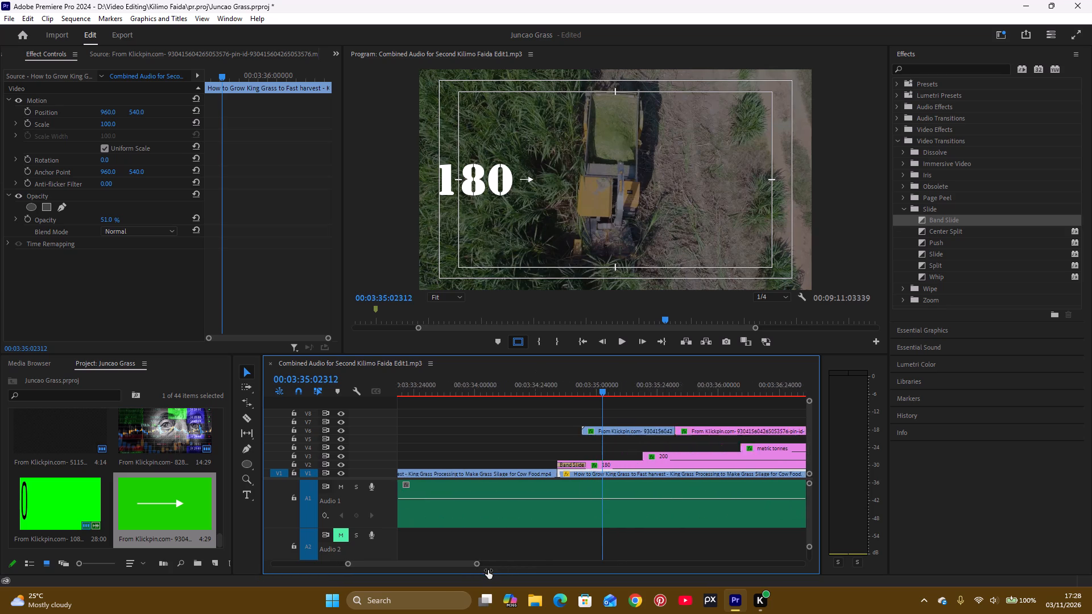
left_click_drag(488, 570, 479, 573)
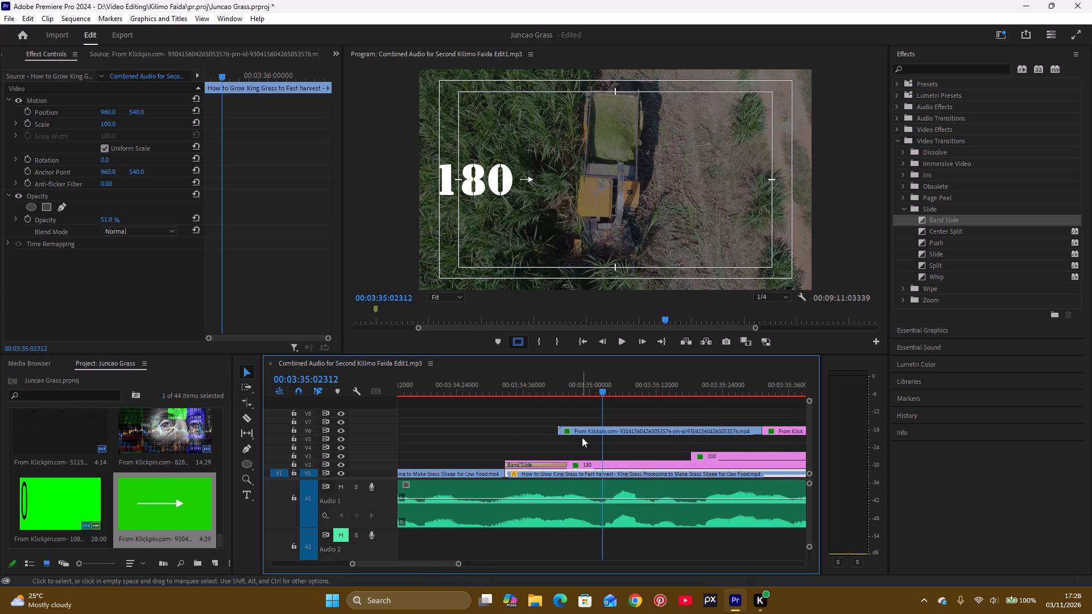
key("space")
key("space")
left_click(526, 387)
key("space")
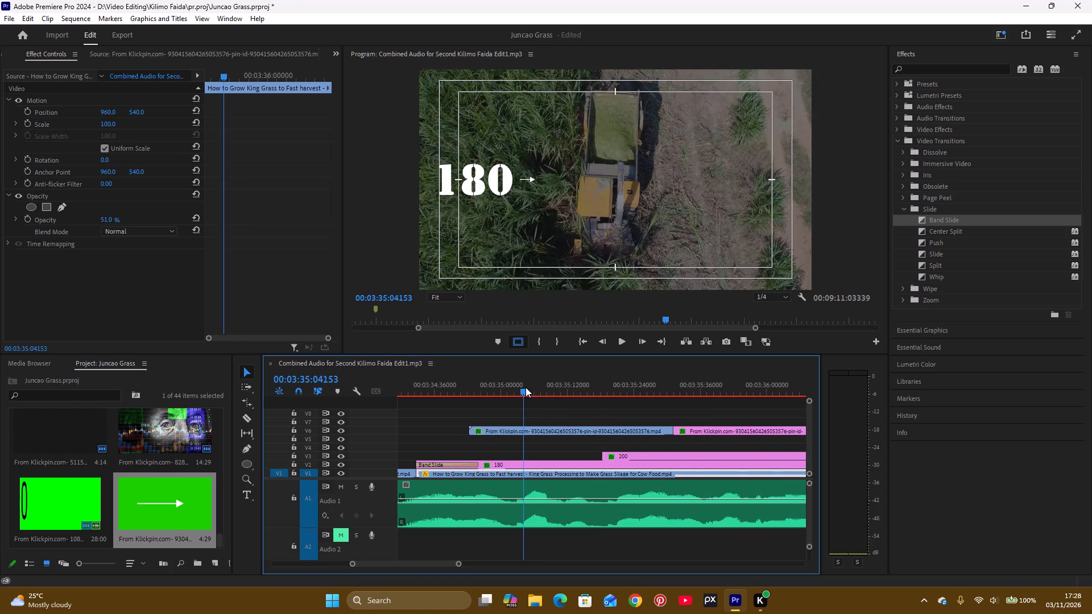
key("space")
left_click(509, 385)
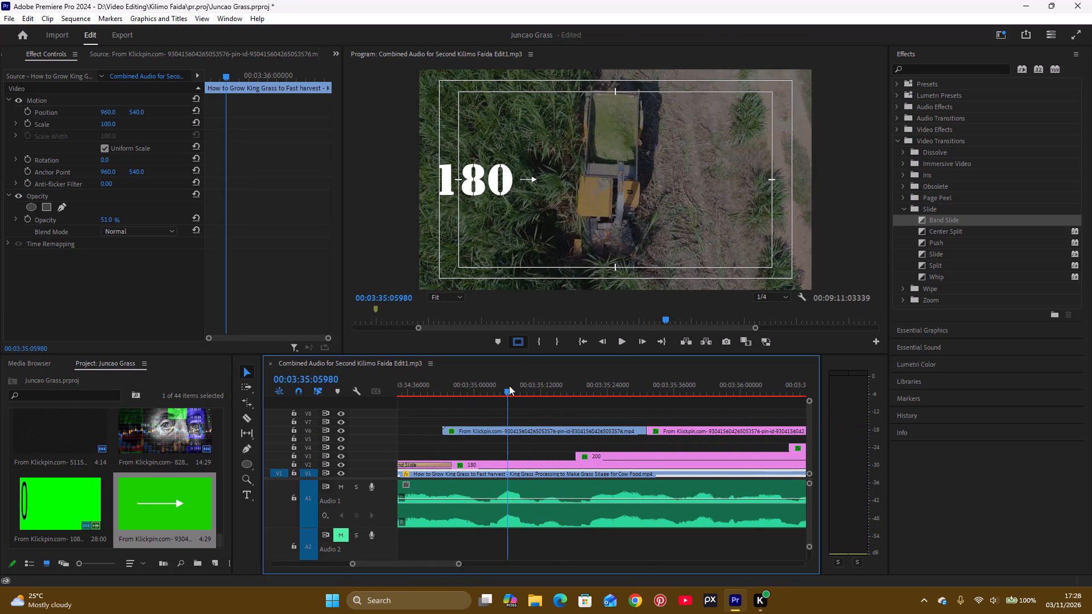
left_click_drag(510, 389, 514, 397)
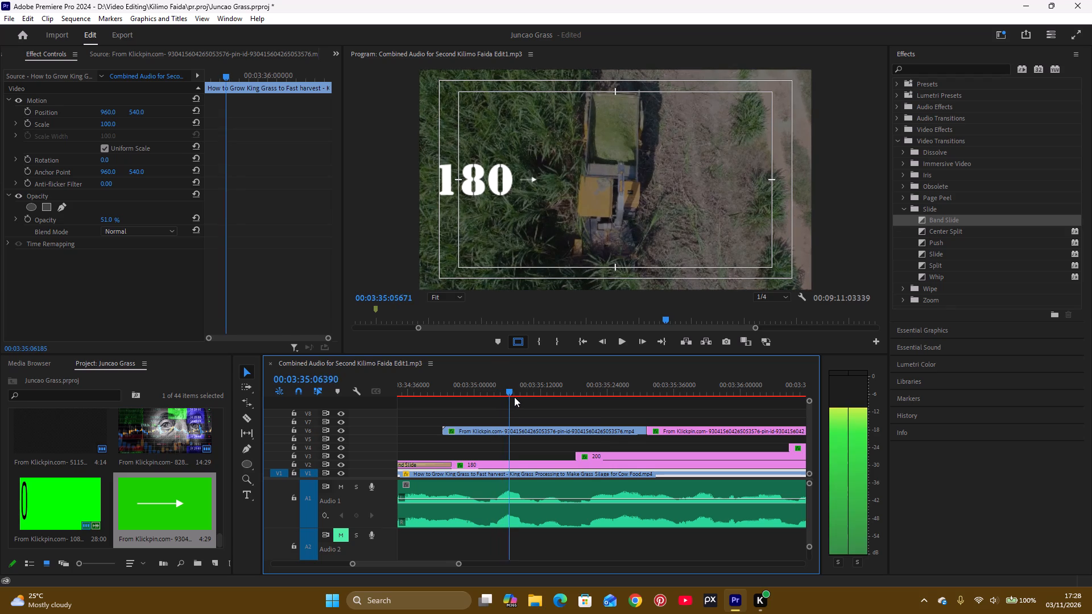
left_click_drag(514, 397, 516, 395)
Adjust the computer's sound volume.
left_click(999, 599)
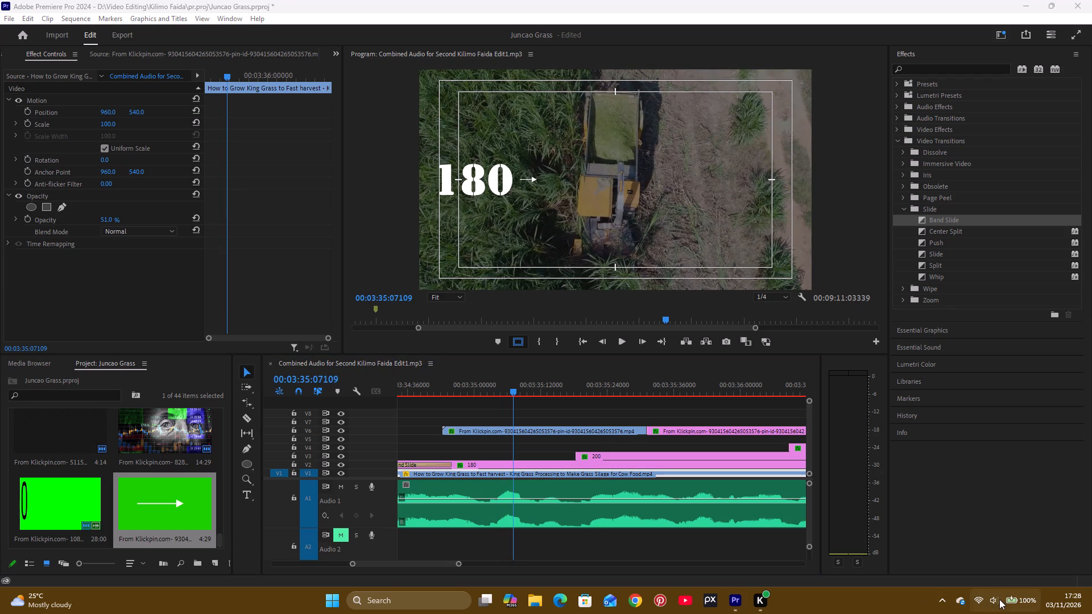
left_click_drag(938, 533, 933, 534)
left_click(839, 578)
Examine the arrow's timing between the 180 and 200 titles against the voice-over with short playbacks and scrubbing.
key("space")
key("space")
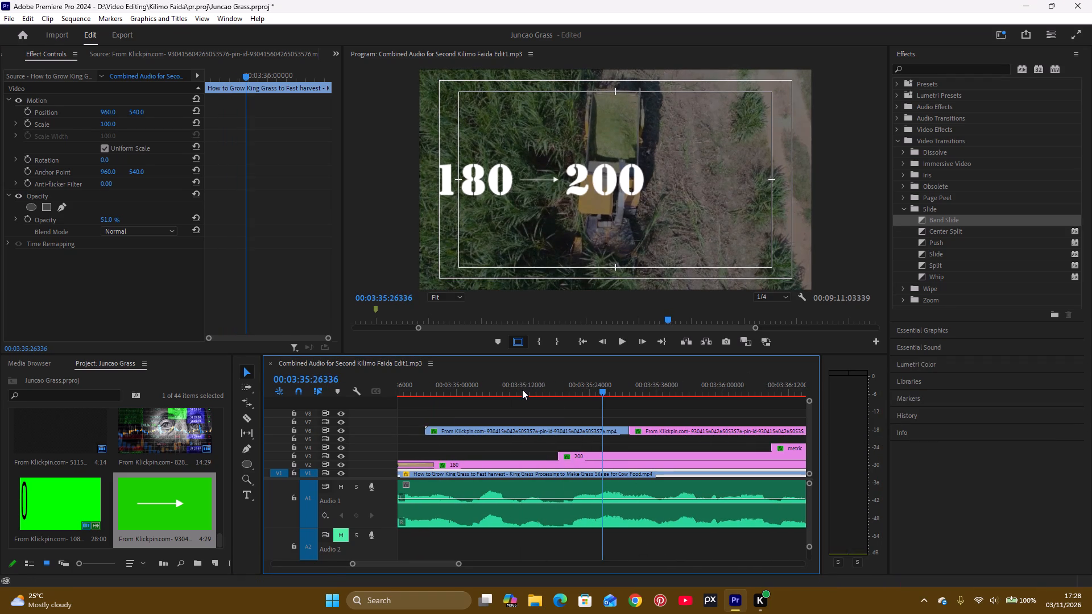
key("space")
key("space")
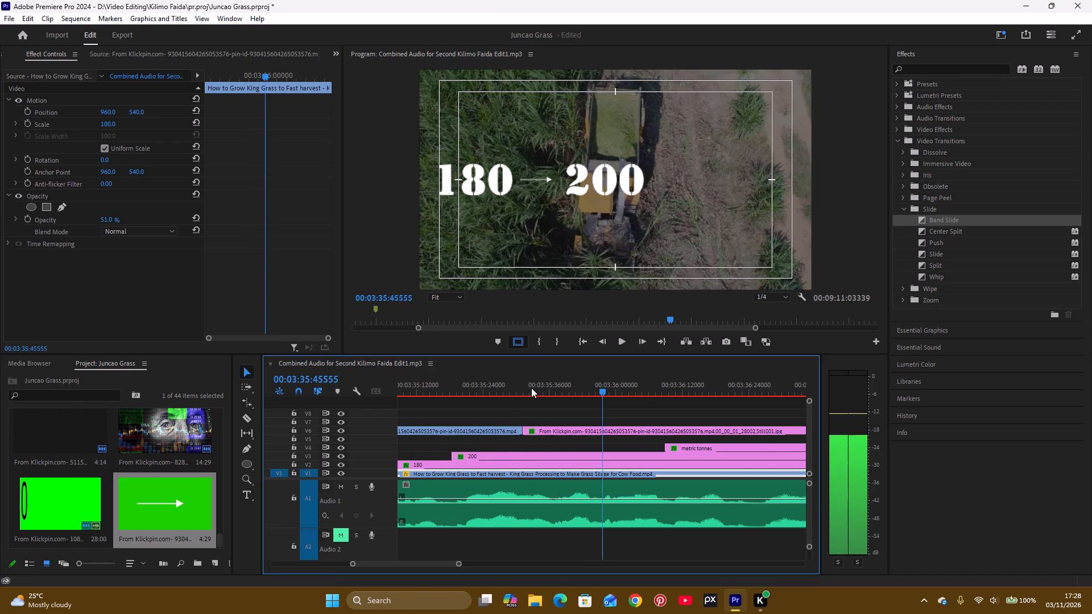
left_click(465, 387)
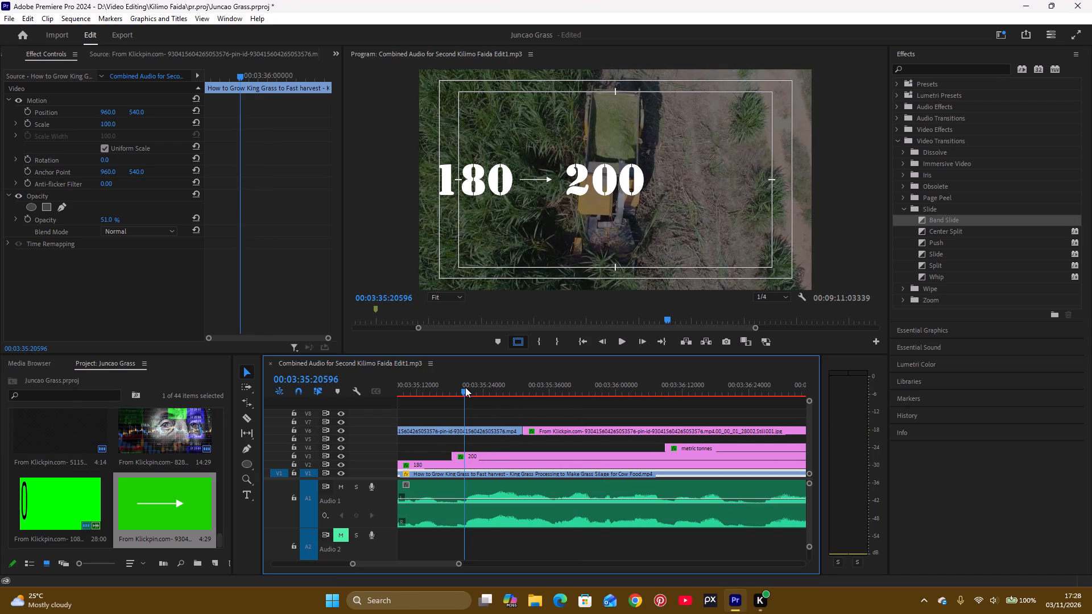
left_click(412, 385)
key("space")
key("space")
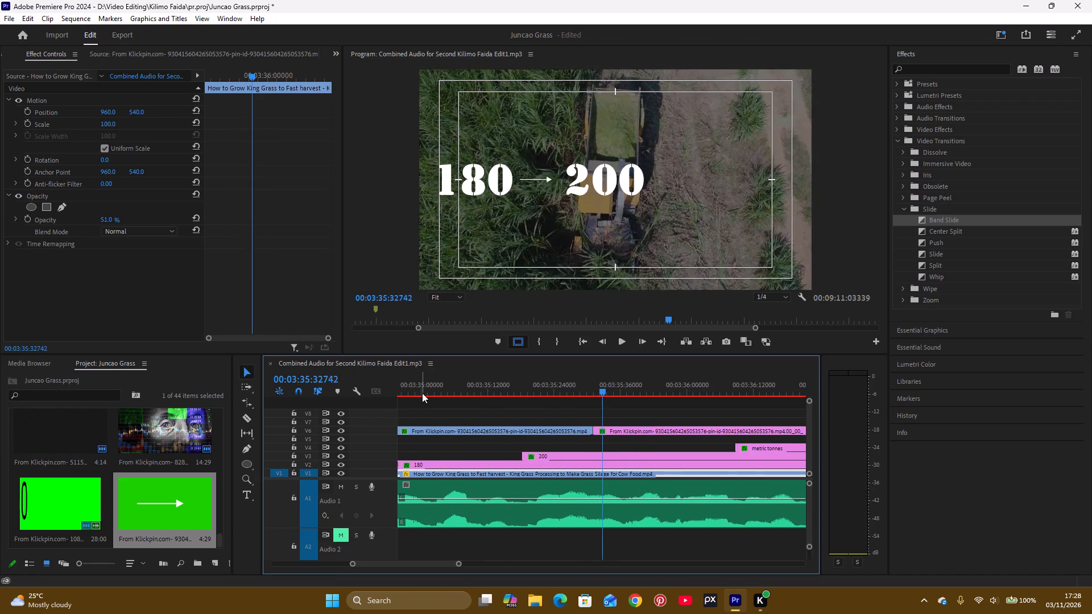
left_click(422, 393)
left_click_drag(425, 394, 451, 407)
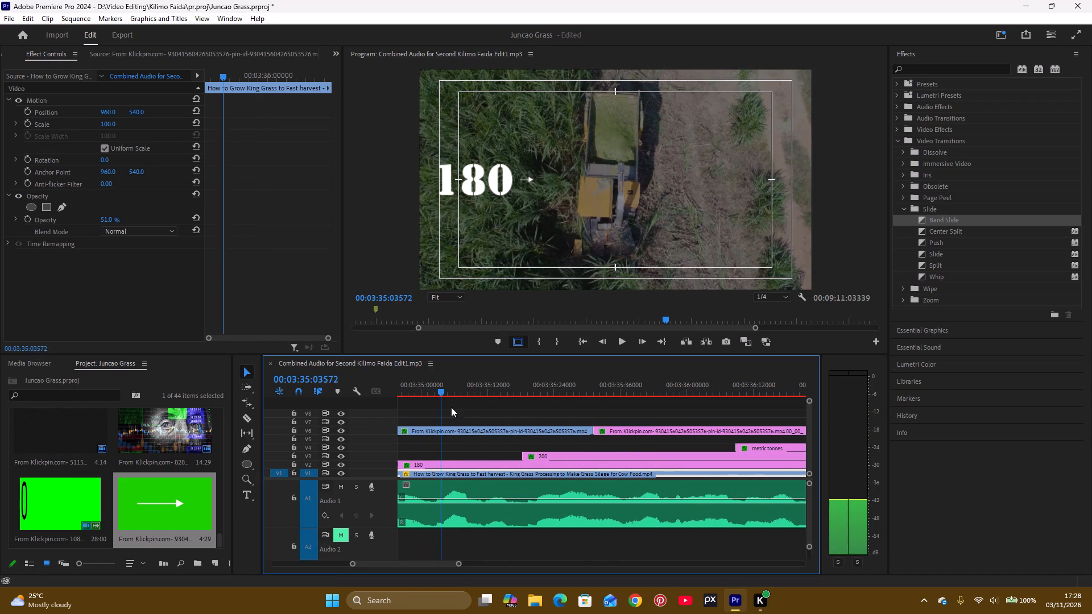
left_click_drag(451, 407, 486, 432)
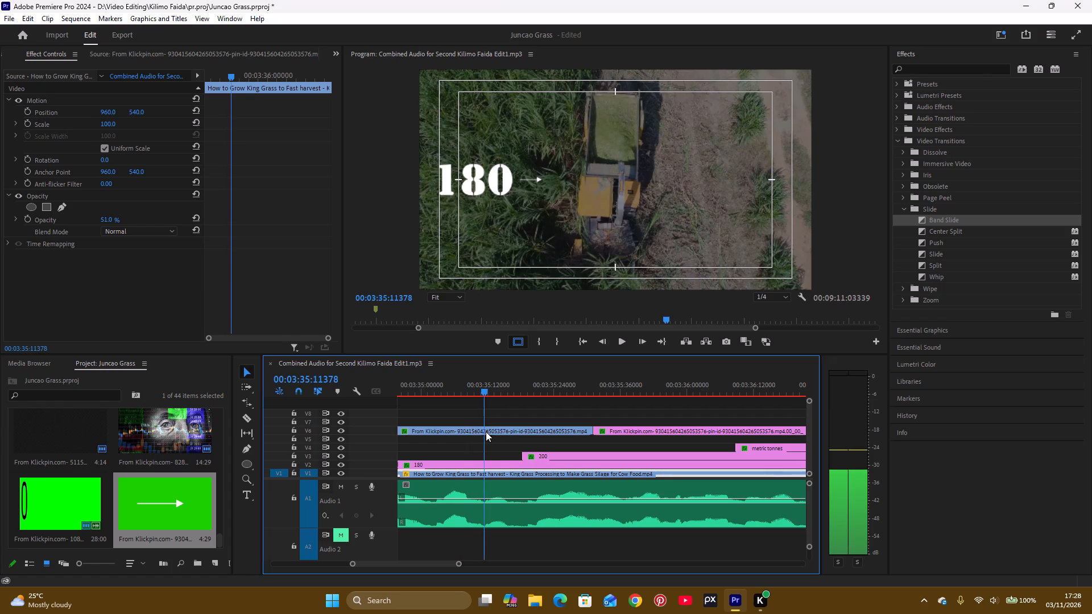
left_click_drag(486, 432, 478, 447)
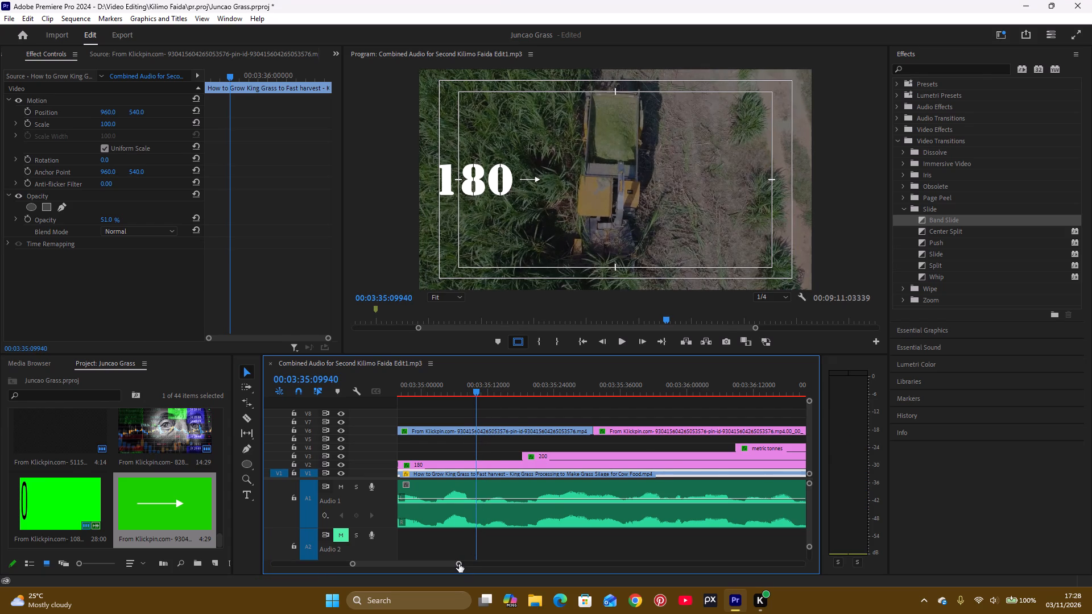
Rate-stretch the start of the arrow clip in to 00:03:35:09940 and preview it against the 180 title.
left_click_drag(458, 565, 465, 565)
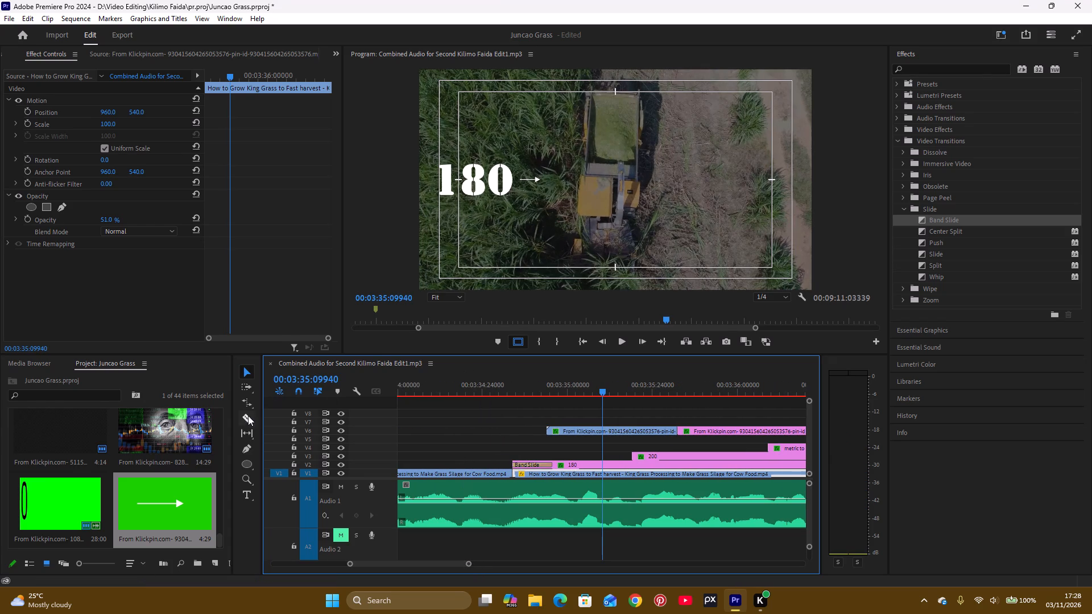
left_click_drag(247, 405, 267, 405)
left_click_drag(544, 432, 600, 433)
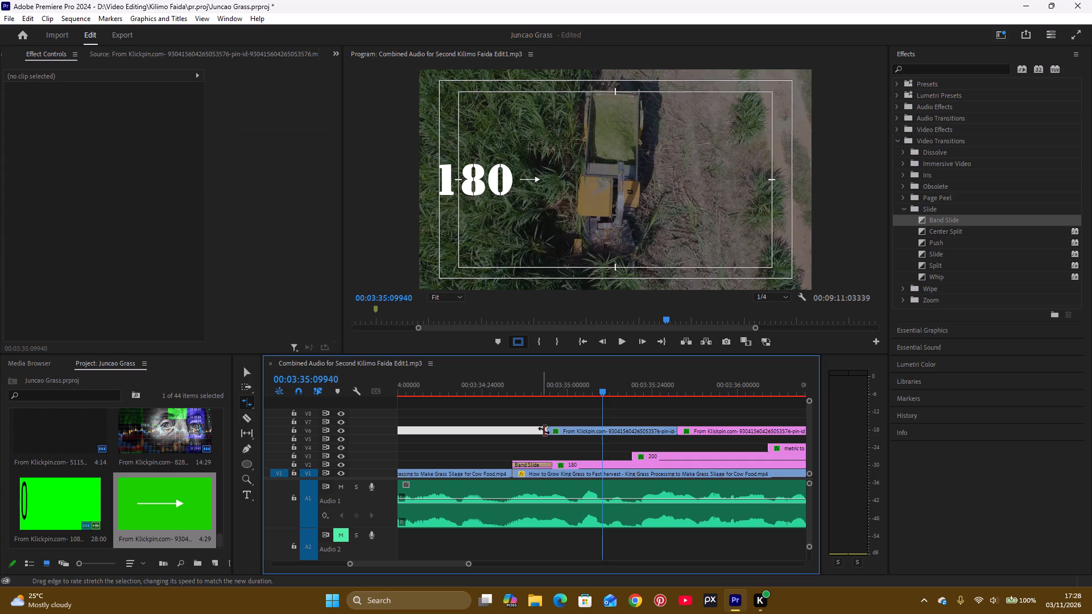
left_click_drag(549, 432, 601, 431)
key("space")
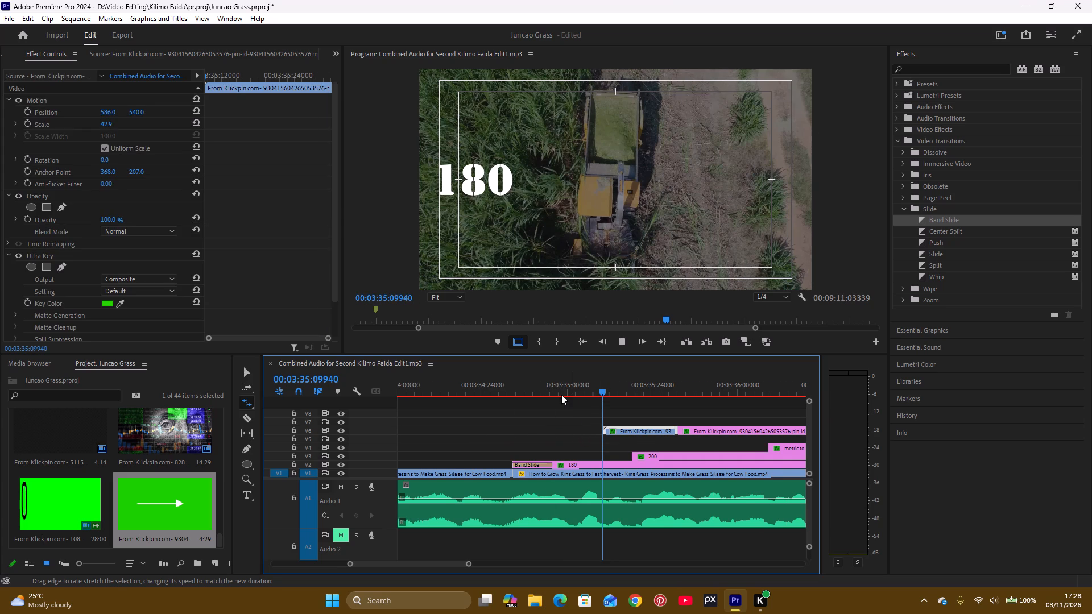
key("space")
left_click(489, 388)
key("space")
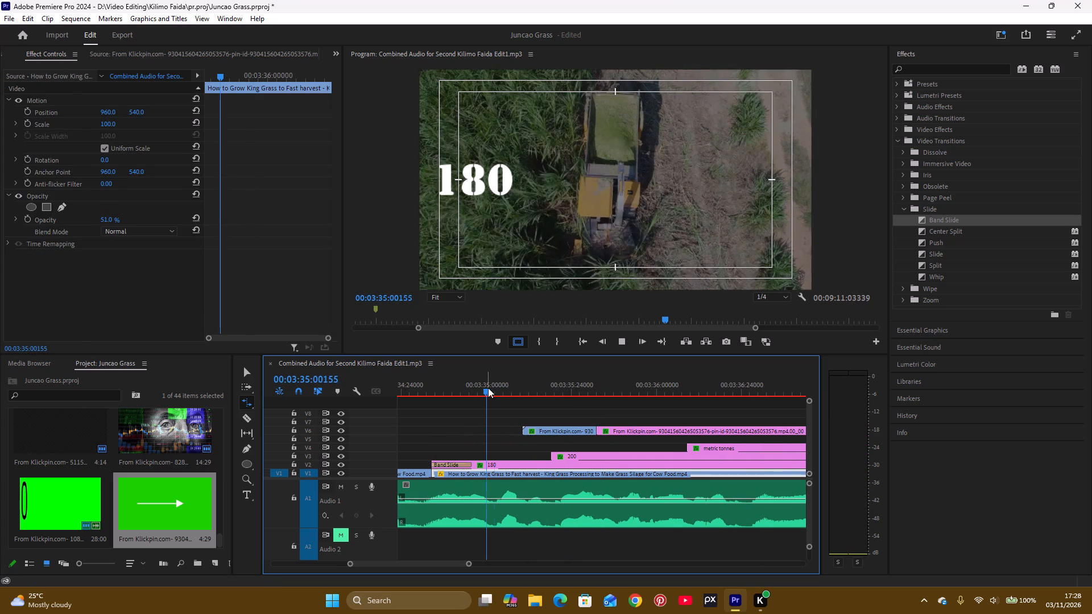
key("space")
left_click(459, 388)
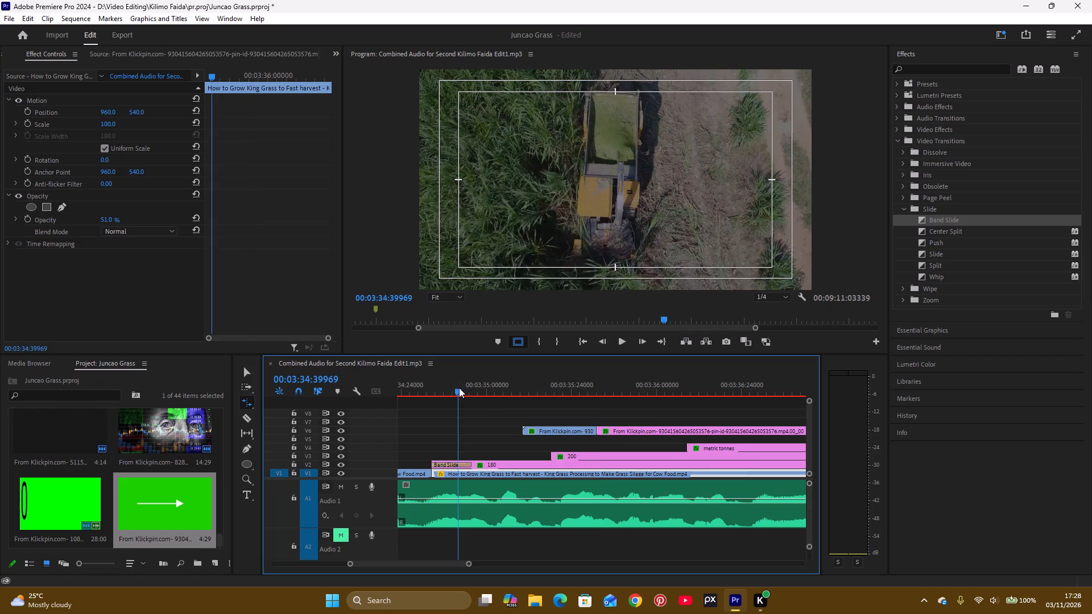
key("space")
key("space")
Rate-stretch the start of the arrow clip so it lasts 16 frames, and preview it with the titles.
left_click(554, 389)
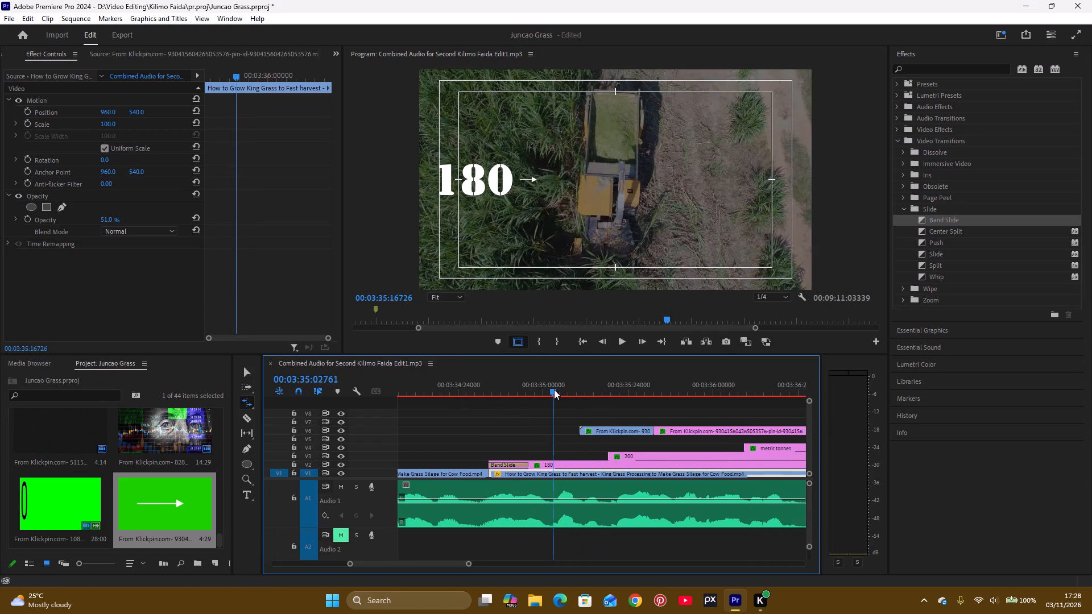
left_click_drag(580, 430, 574, 431)
left_click(582, 430)
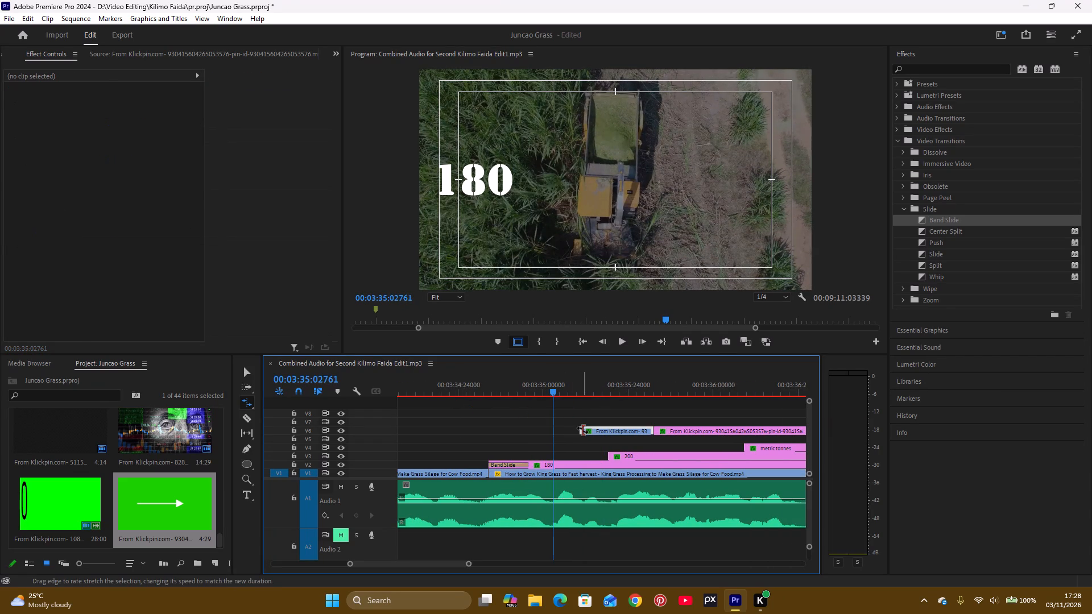
left_click_drag(582, 430, 566, 440)
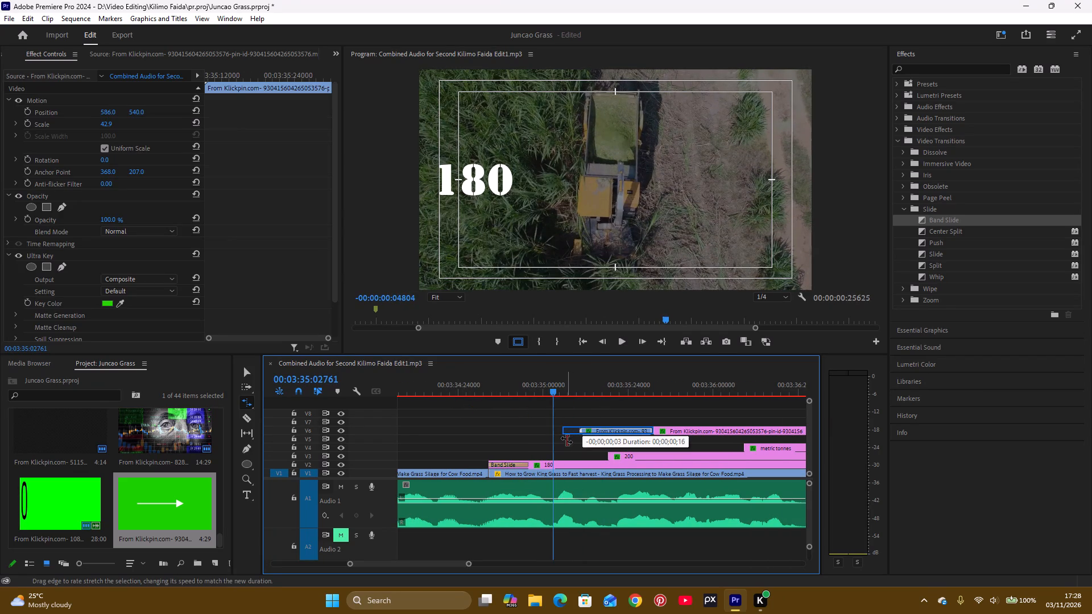
left_click_drag(566, 440, 566, 441)
key("space")
key("space")
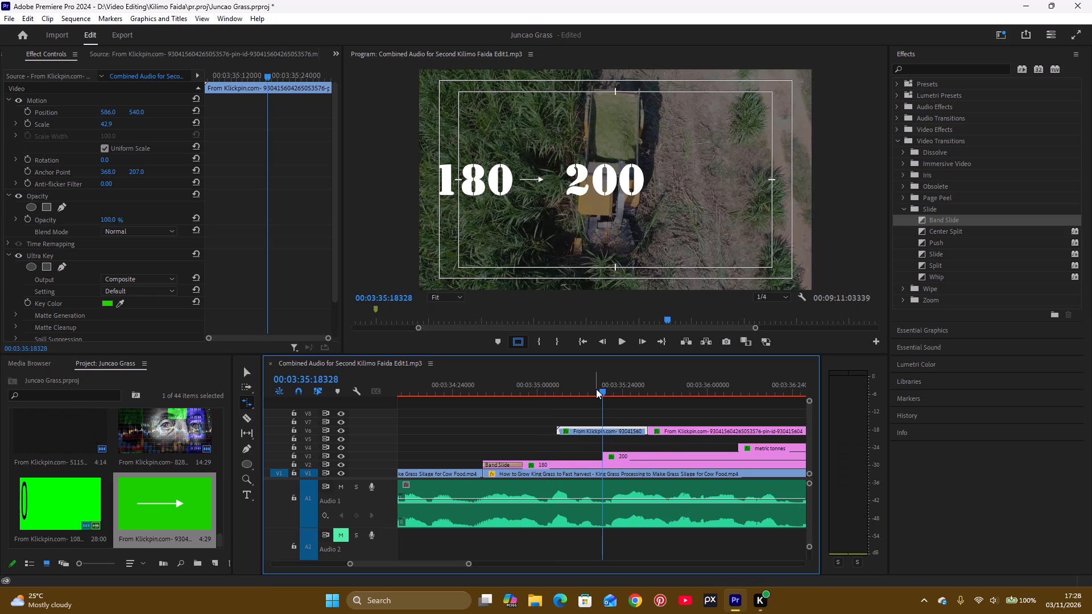
key("space")
key("space")
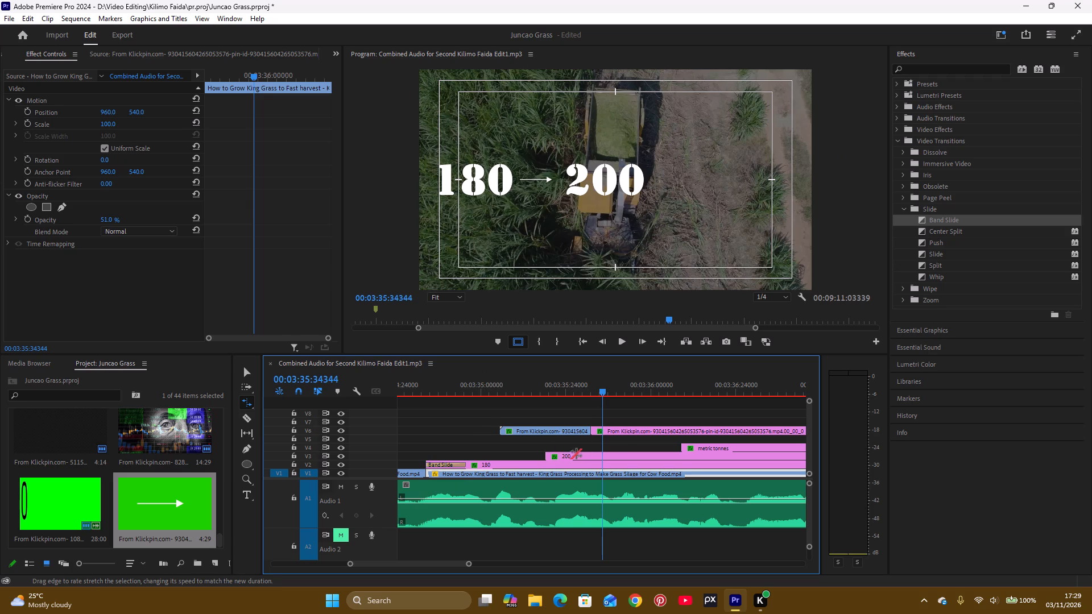
Delete the held arrow still that follows the arrow clip on V6.
key("v")
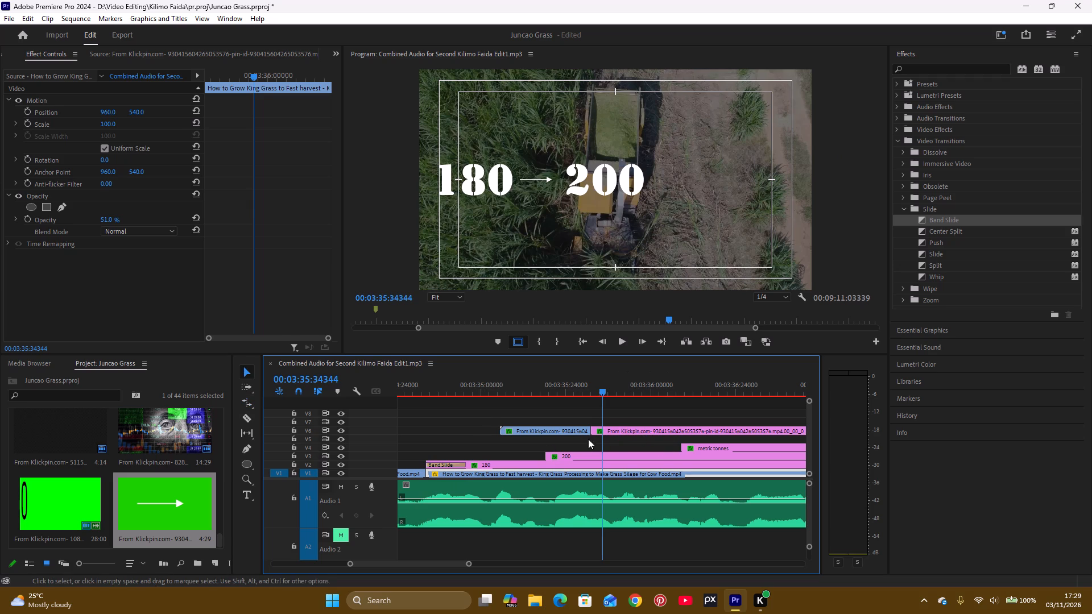
left_click(617, 428)
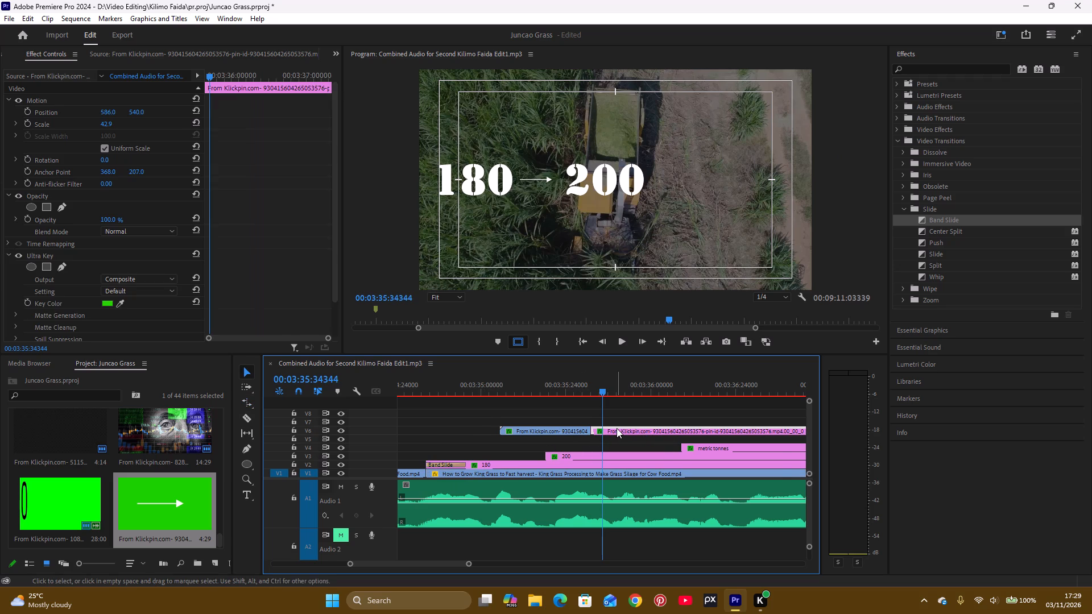
key("Delete")
Trim the end of the arrow clip outward until it ends level with the 180, 200 and metric tonnes titles.
left_click_drag(590, 429, 590, 429)
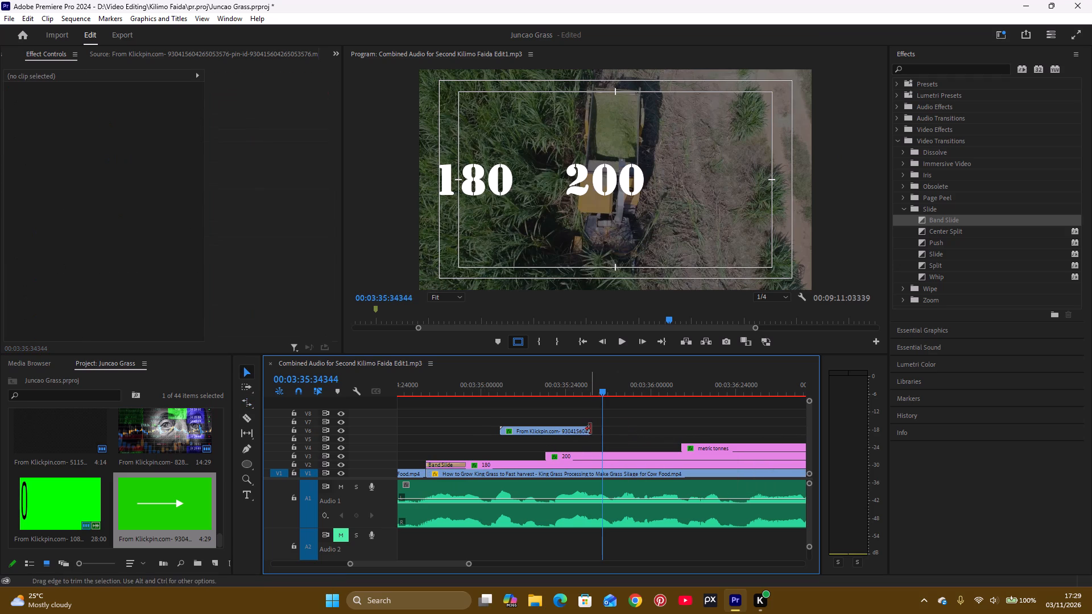
left_click_drag(590, 429, 797, 437)
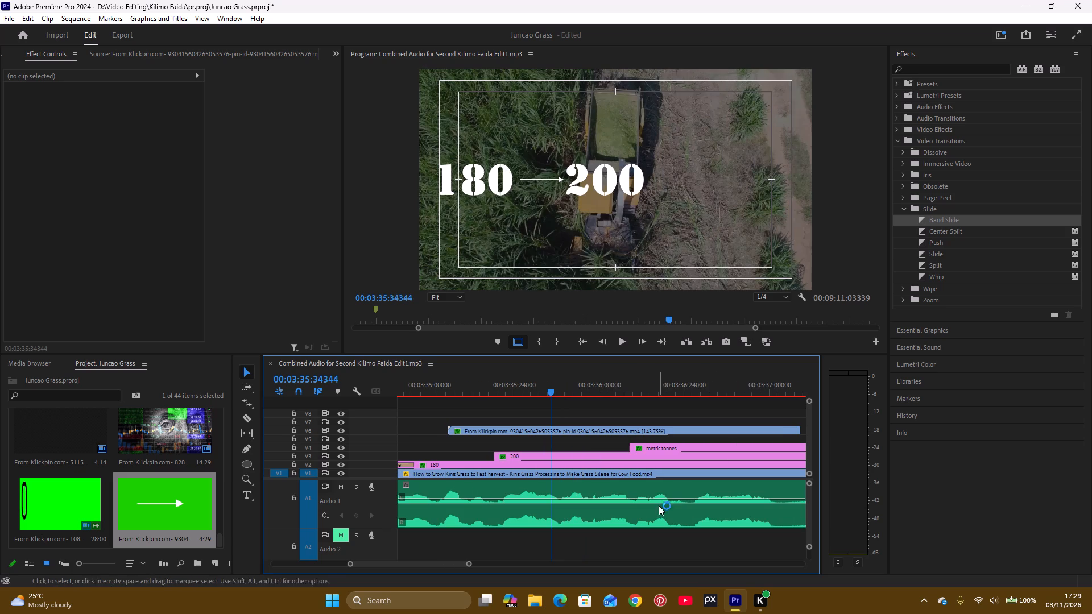
key("space")
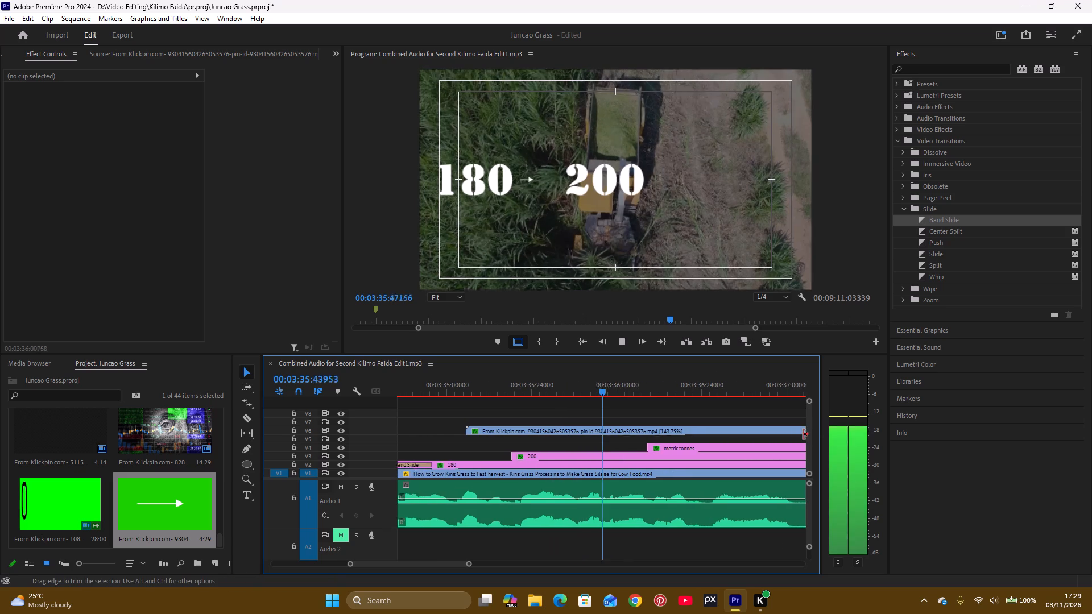
key("space")
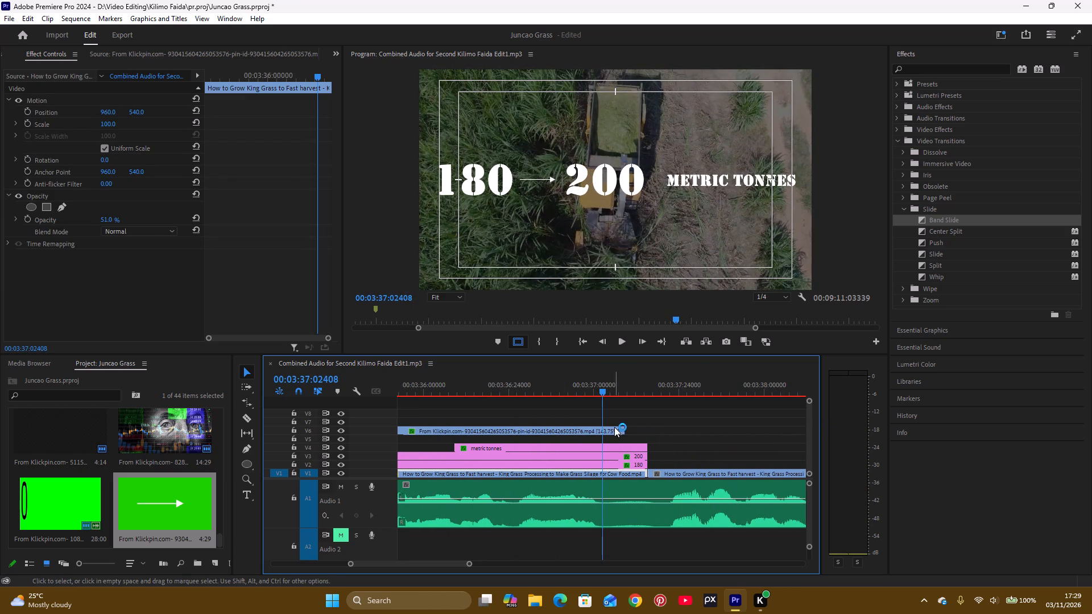
left_click_drag(624, 428, 643, 434)
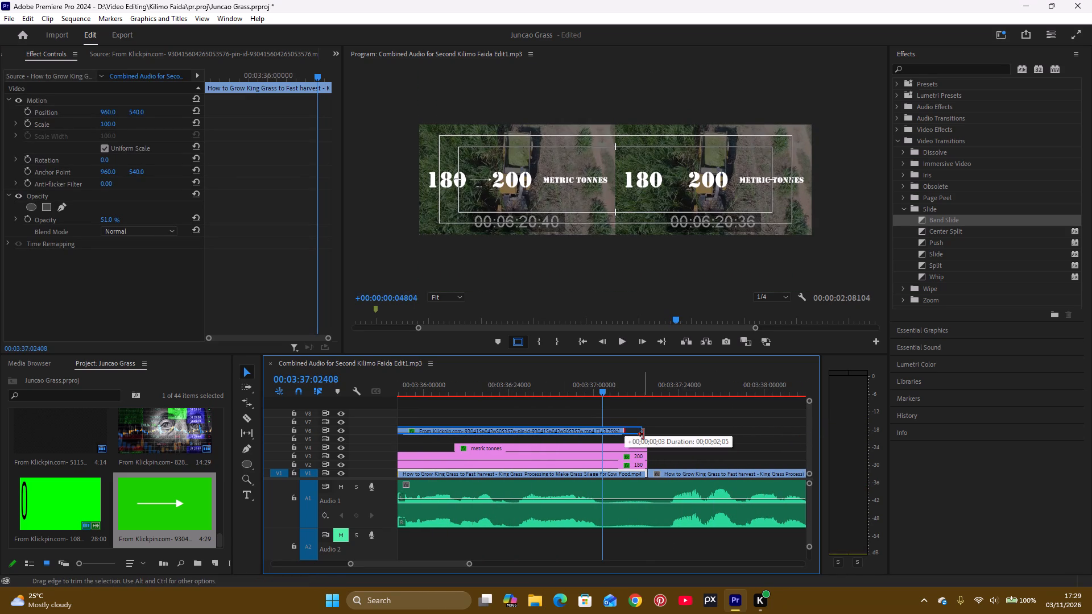
left_click_drag(643, 434, 647, 435)
Review the retimed arrow and titles, playing past their end and again from the start of the 180 title.
key("space")
key("space")
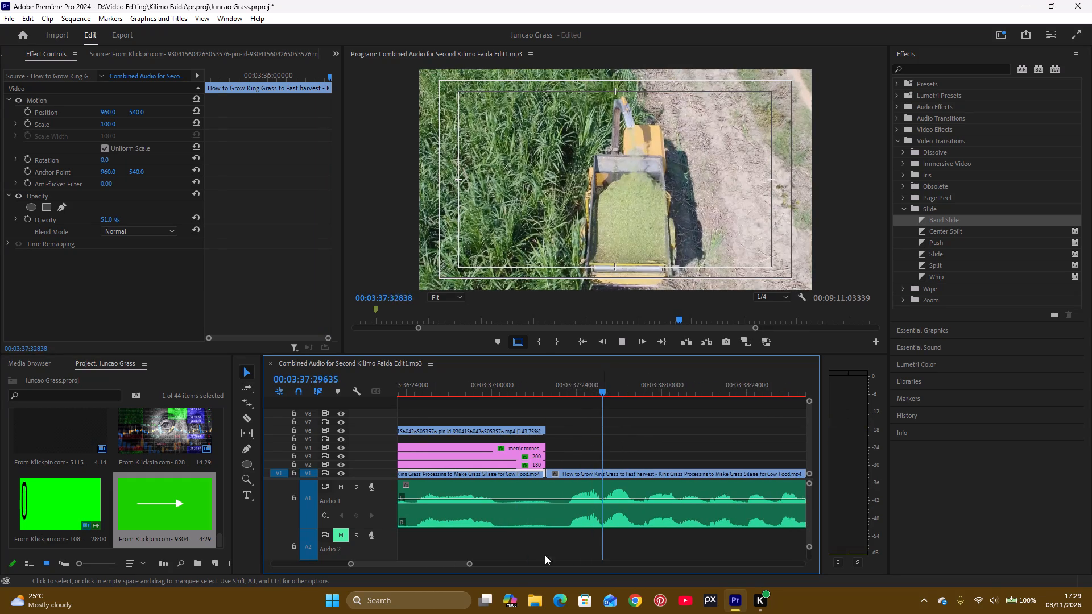
left_click_drag(471, 563, 542, 565)
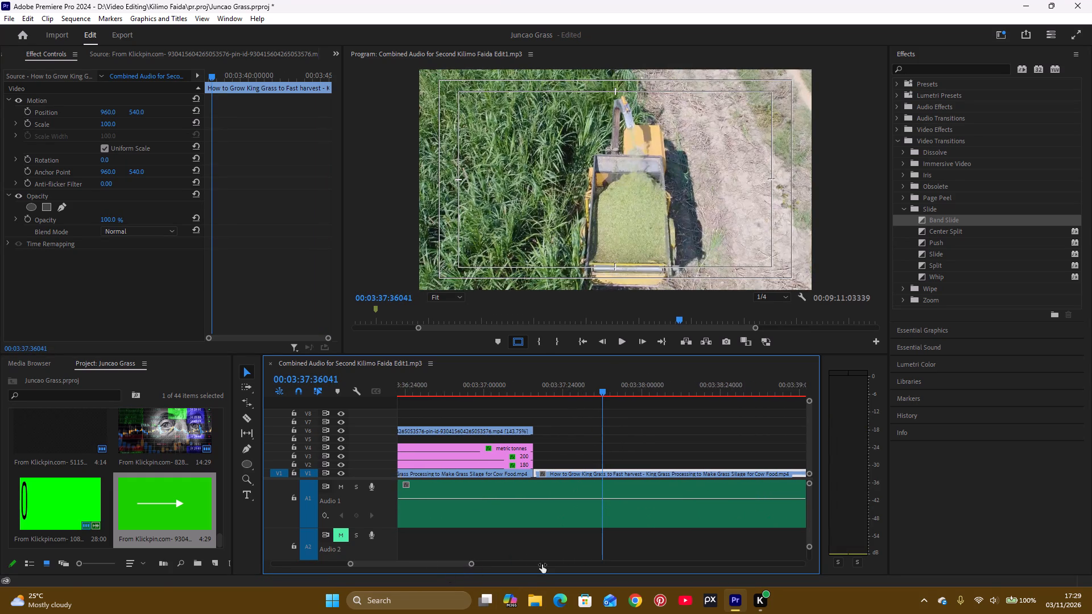
left_click_drag(542, 565, 602, 569)
left_click_drag(667, 563, 664, 569)
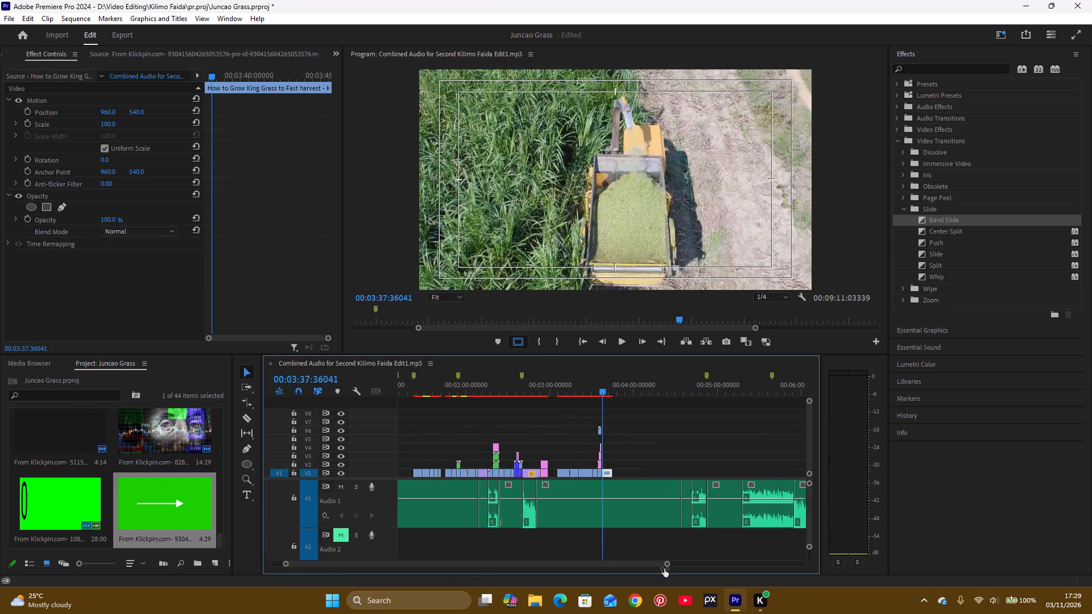
left_click_drag(664, 569, 554, 600)
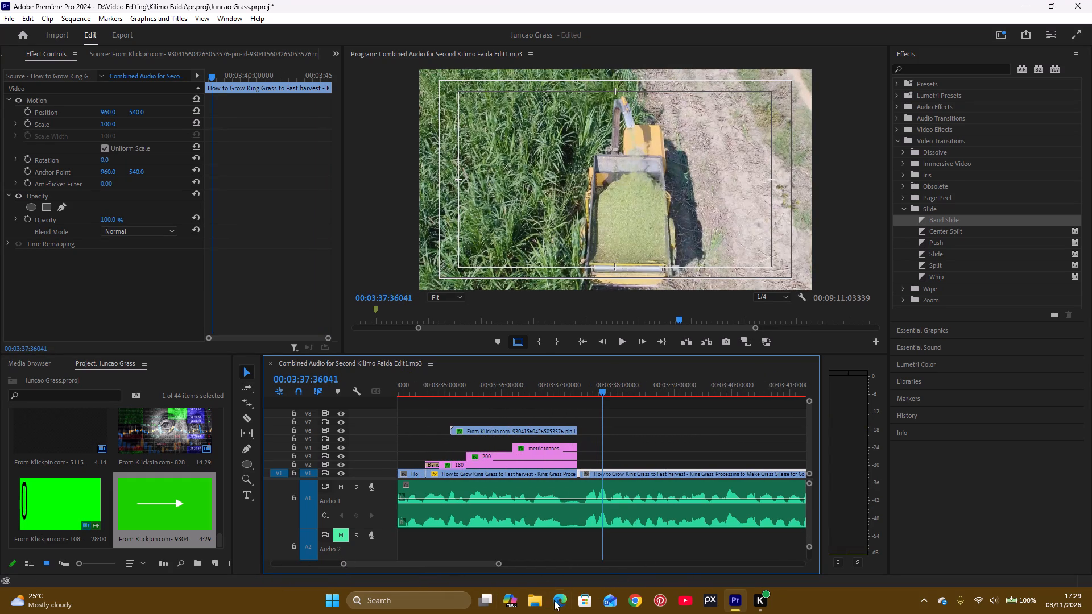
left_click(425, 393)
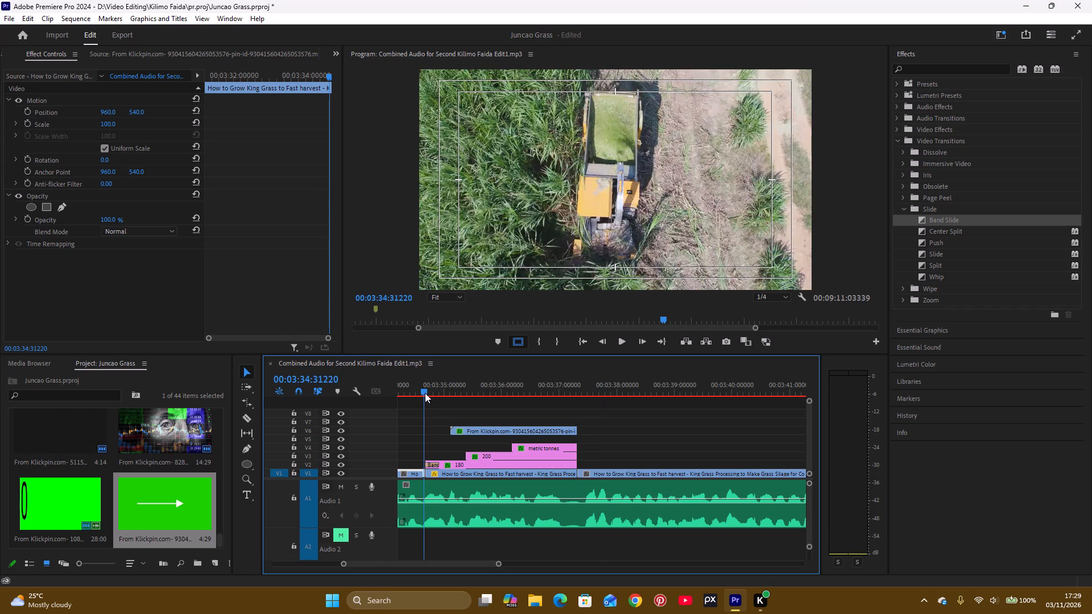
key("space")
key("space")
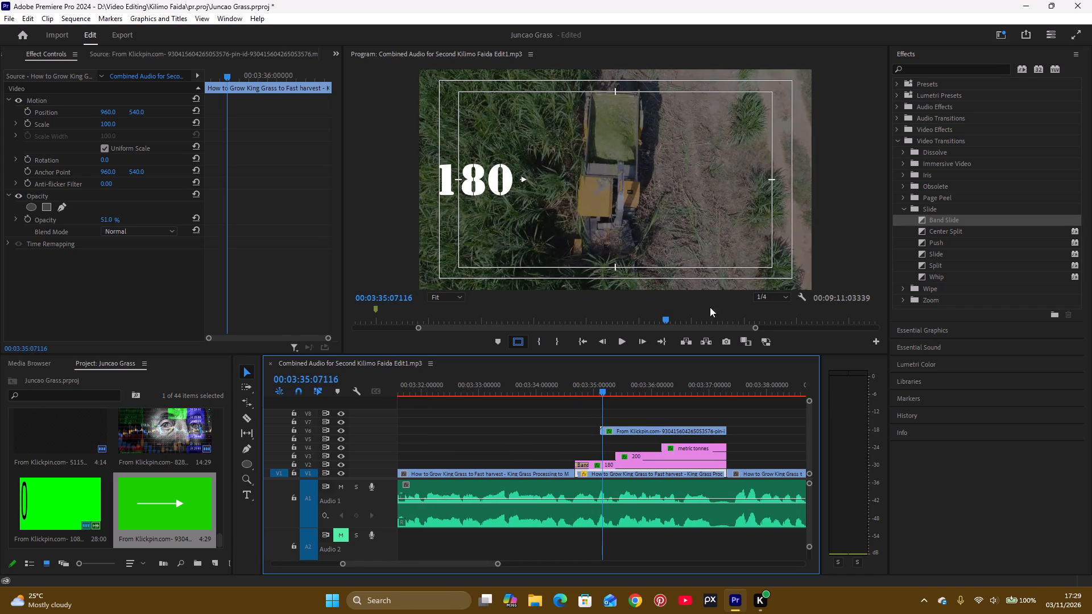
Replace the Band Slide transition at the start of the 180 title with the Inset wipe and preview it.
left_click(936, 275)
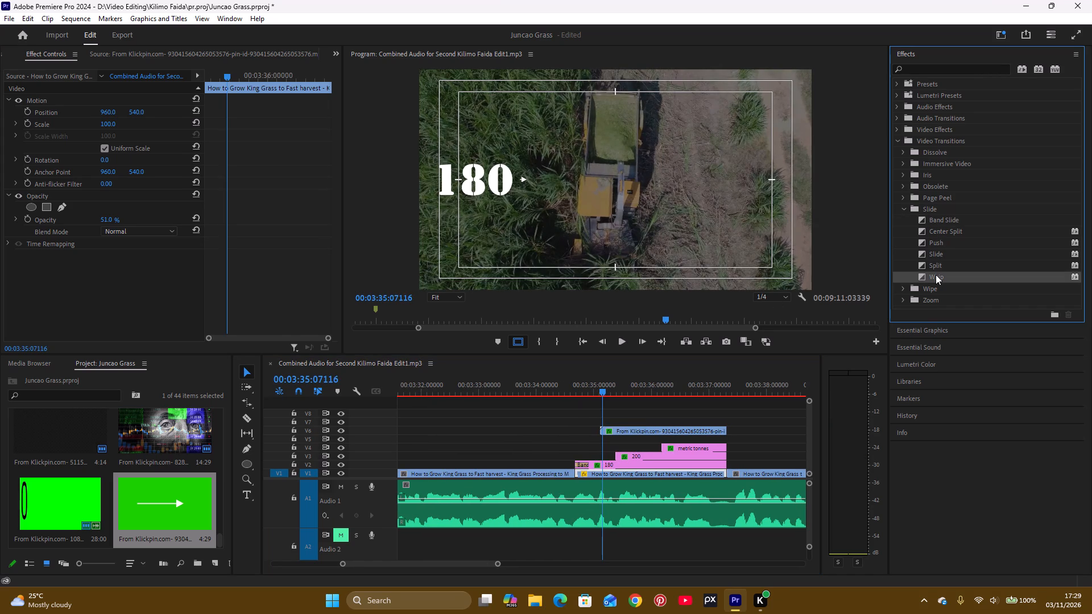
left_click(906, 287)
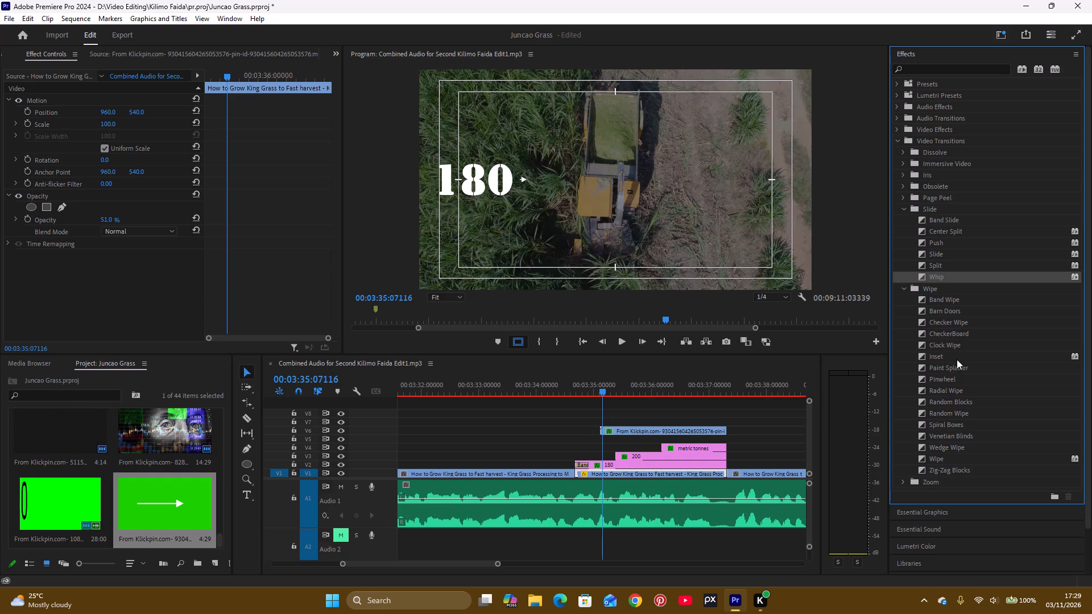
left_click_drag(936, 356, 568, 458)
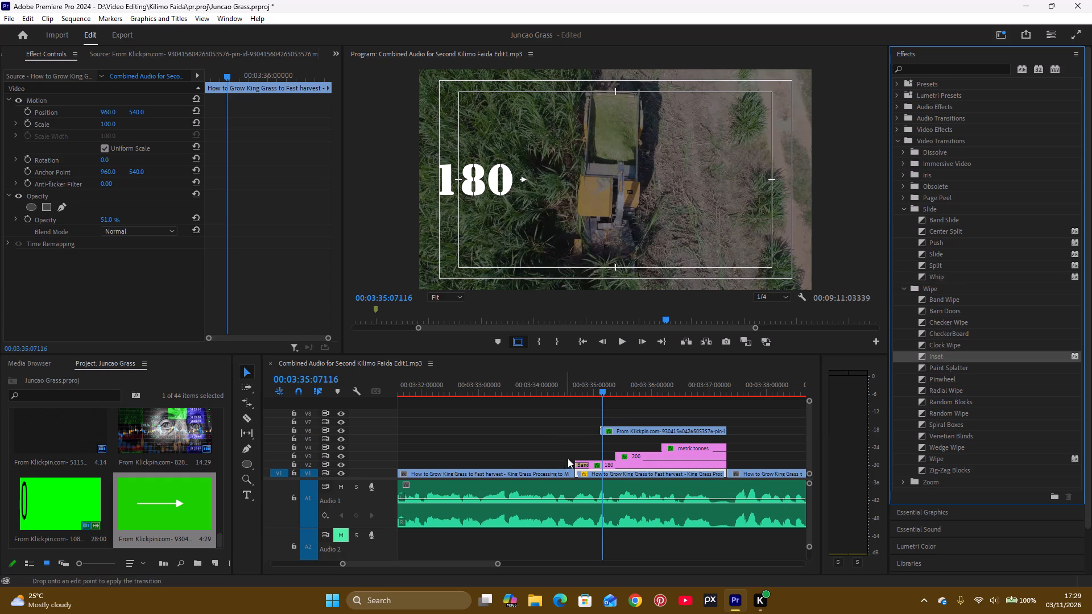
left_click_drag(568, 458, 580, 463)
left_click_drag(562, 393, 563, 393)
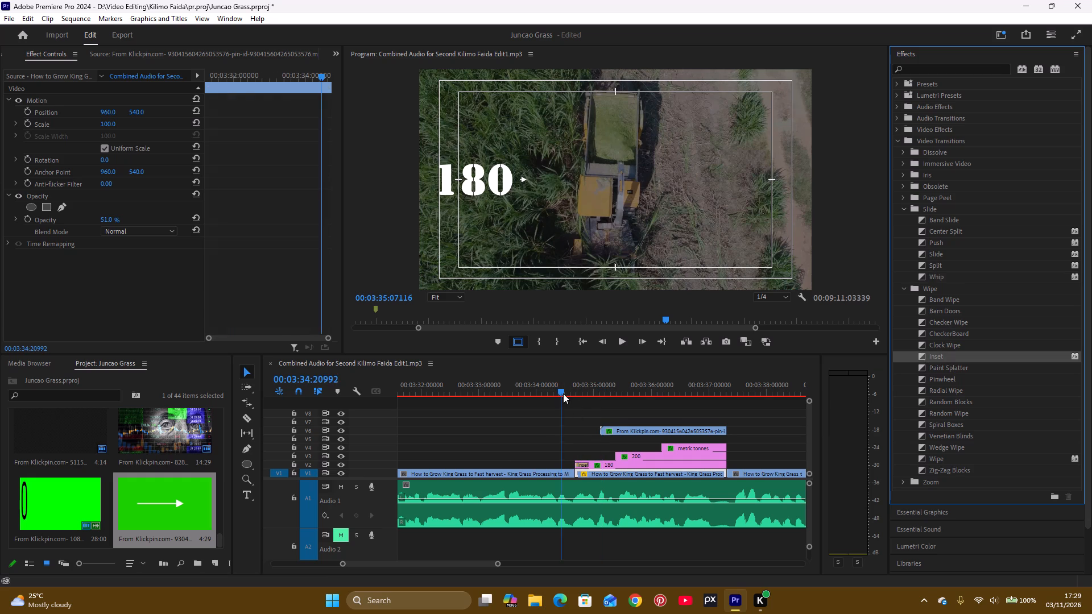
left_click_drag(563, 393, 583, 400)
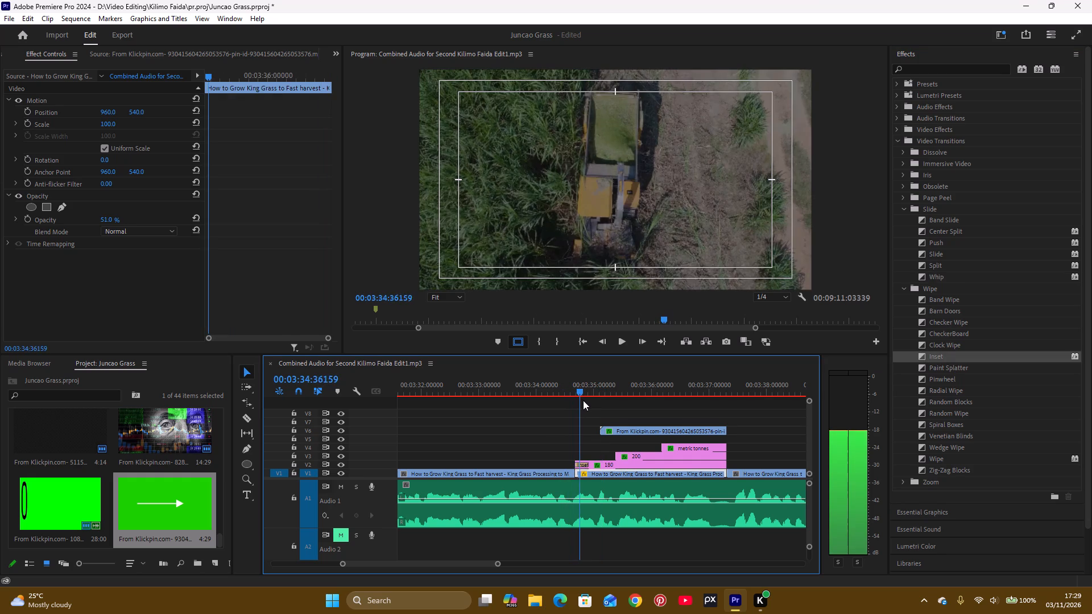
Lengthen the Inset transition at the start of the 180 title by extending its end slightly, checking the reveal before and after.
left_click_drag(583, 400, 584, 423)
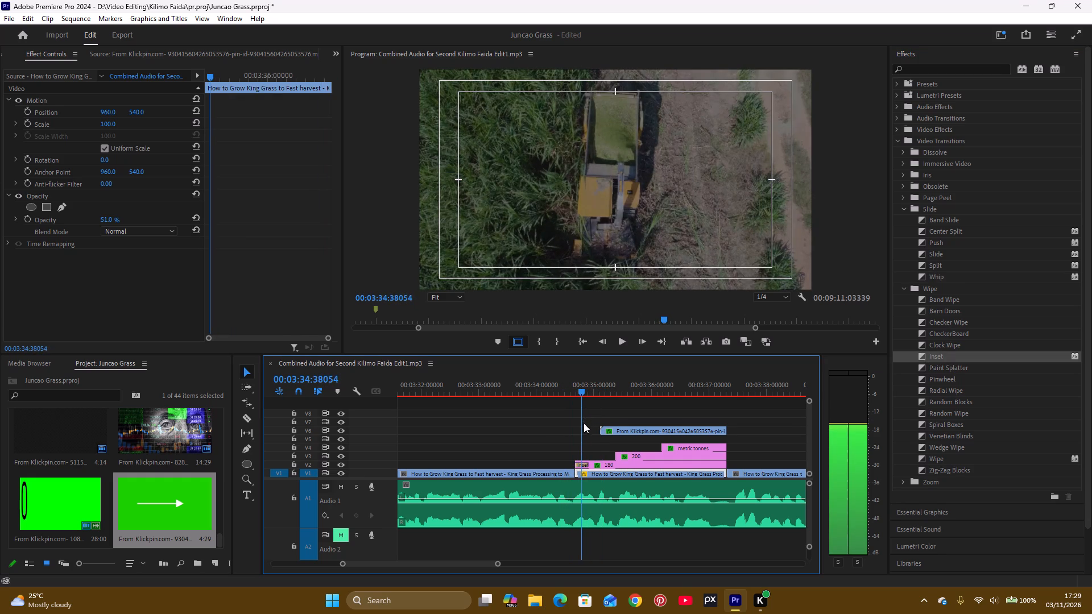
left_click_drag(584, 423, 590, 427)
left_click_drag(588, 466, 591, 466)
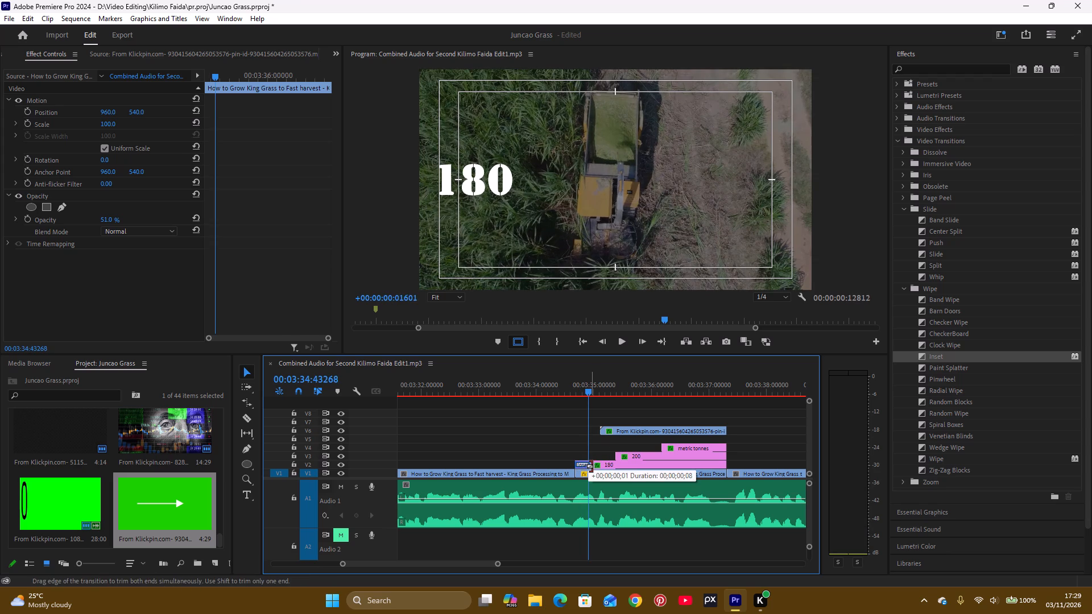
left_click_drag(591, 466, 593, 466)
left_click(586, 388)
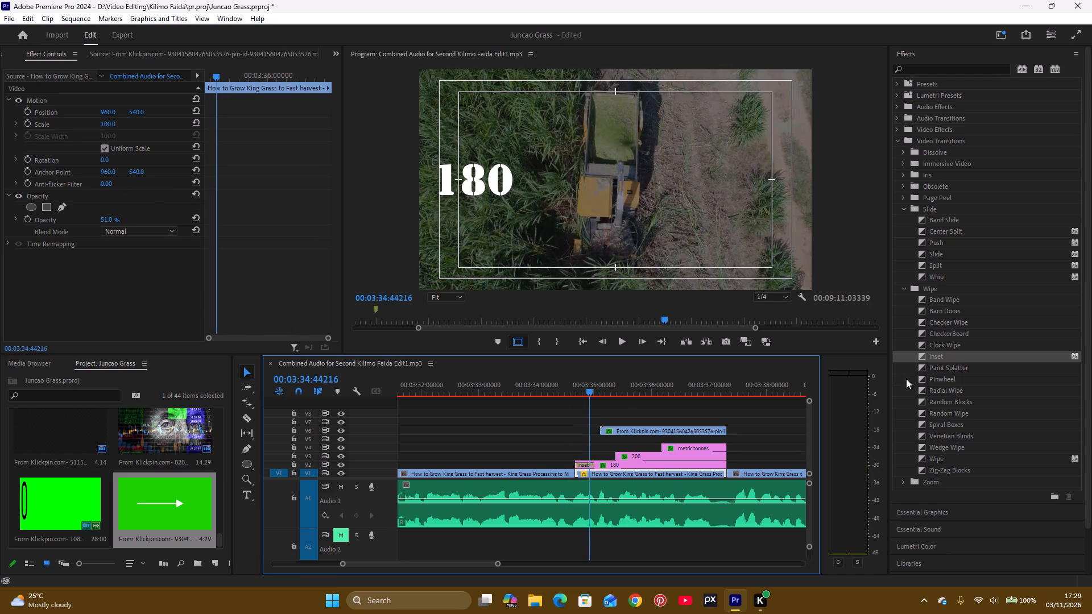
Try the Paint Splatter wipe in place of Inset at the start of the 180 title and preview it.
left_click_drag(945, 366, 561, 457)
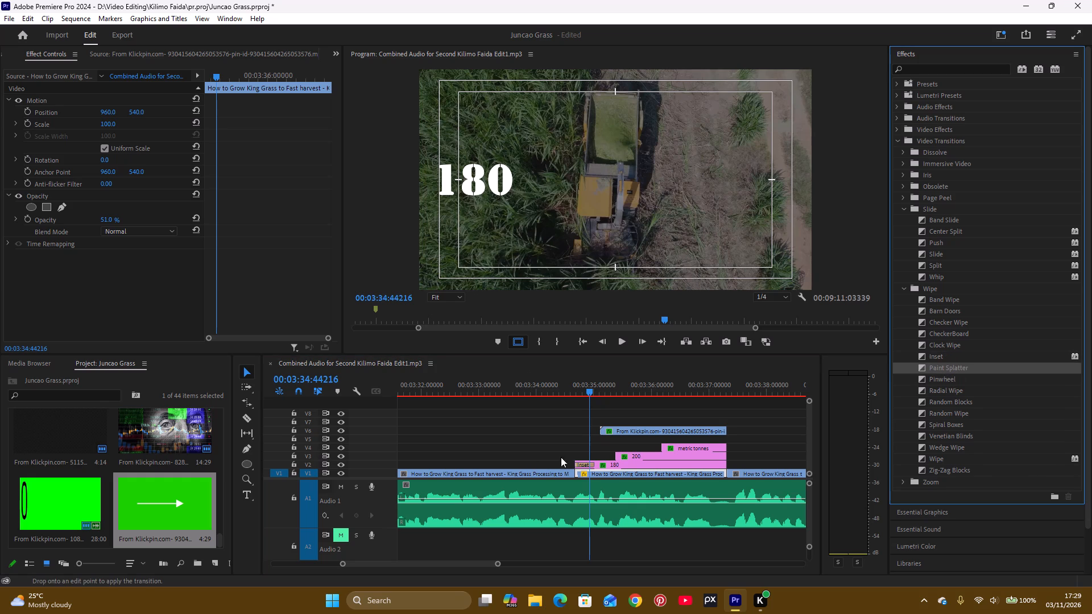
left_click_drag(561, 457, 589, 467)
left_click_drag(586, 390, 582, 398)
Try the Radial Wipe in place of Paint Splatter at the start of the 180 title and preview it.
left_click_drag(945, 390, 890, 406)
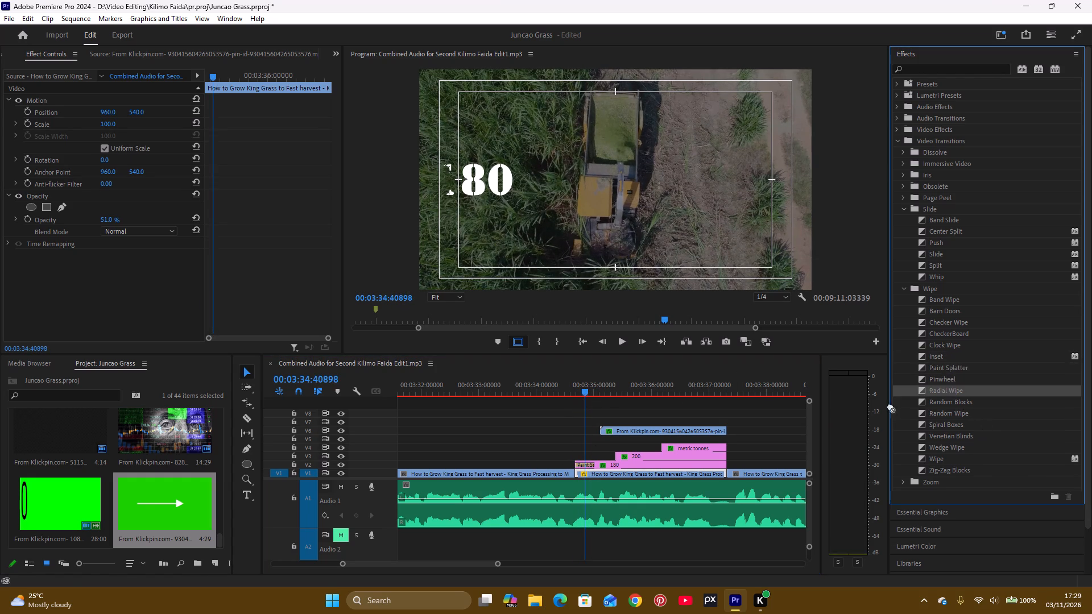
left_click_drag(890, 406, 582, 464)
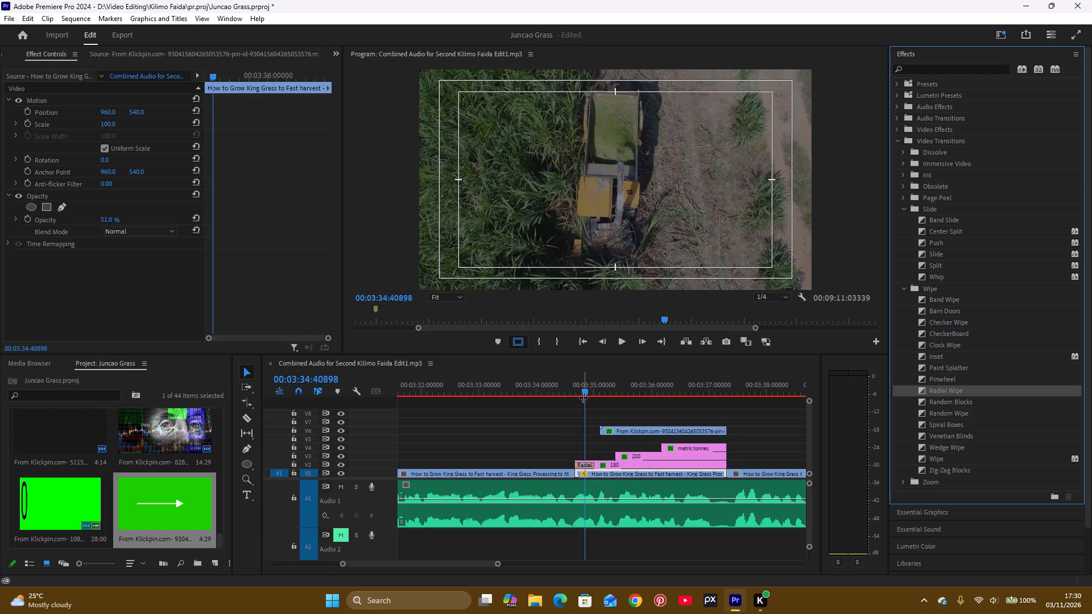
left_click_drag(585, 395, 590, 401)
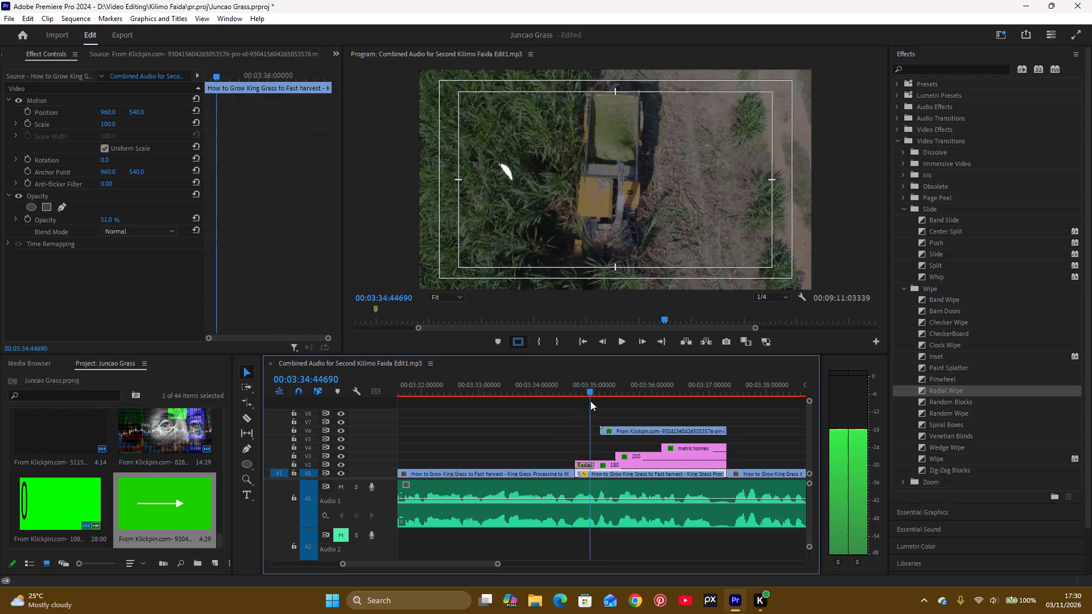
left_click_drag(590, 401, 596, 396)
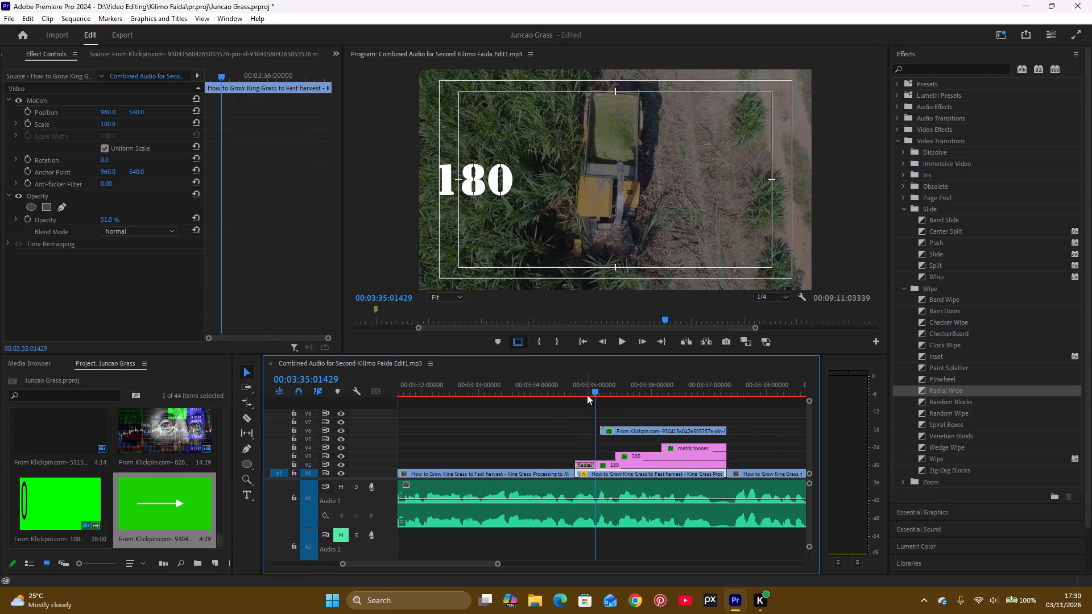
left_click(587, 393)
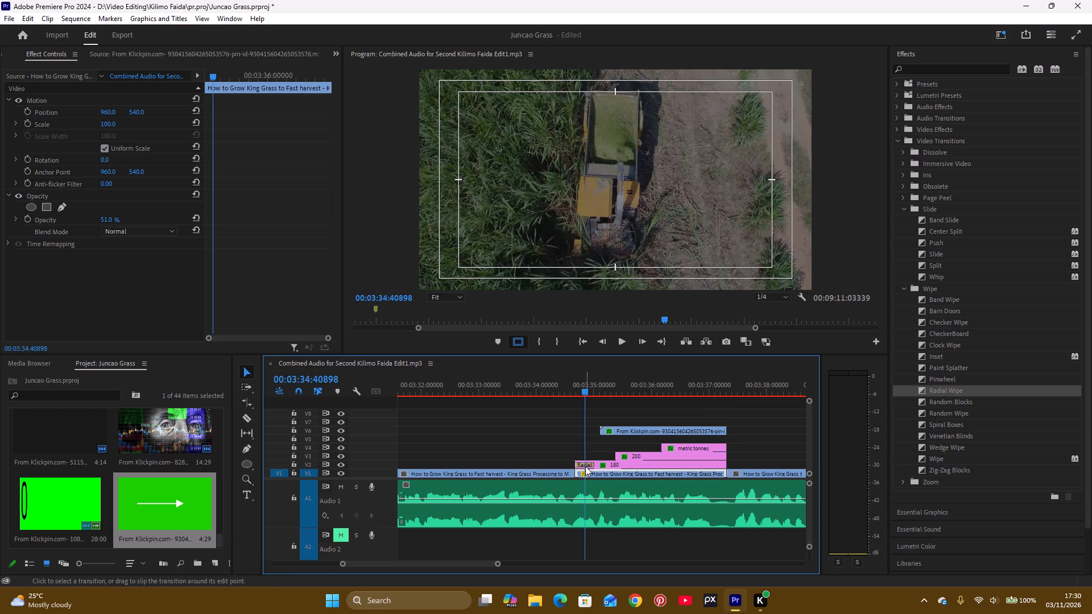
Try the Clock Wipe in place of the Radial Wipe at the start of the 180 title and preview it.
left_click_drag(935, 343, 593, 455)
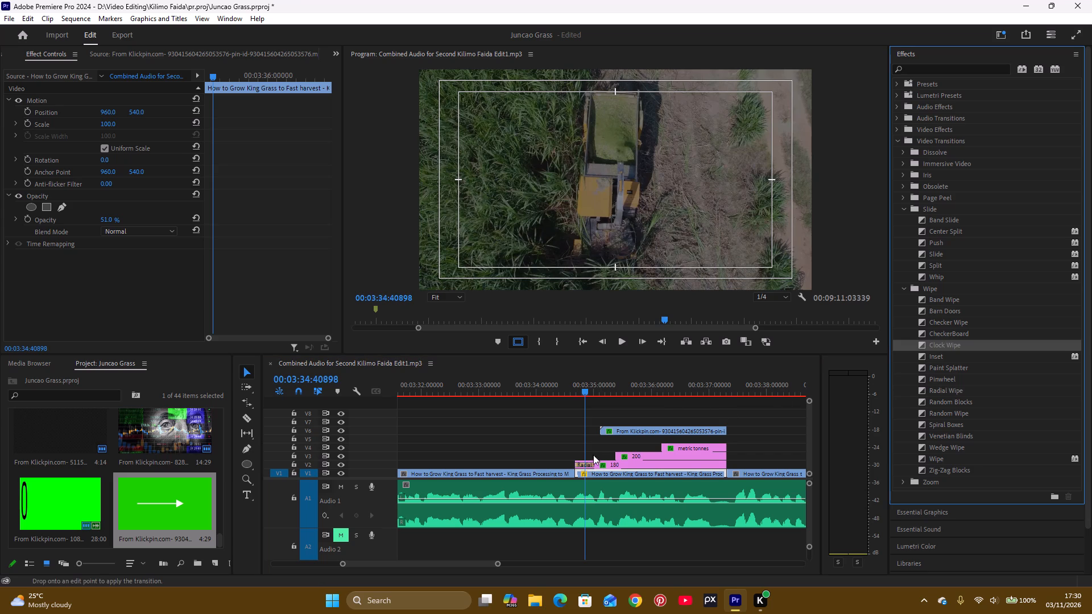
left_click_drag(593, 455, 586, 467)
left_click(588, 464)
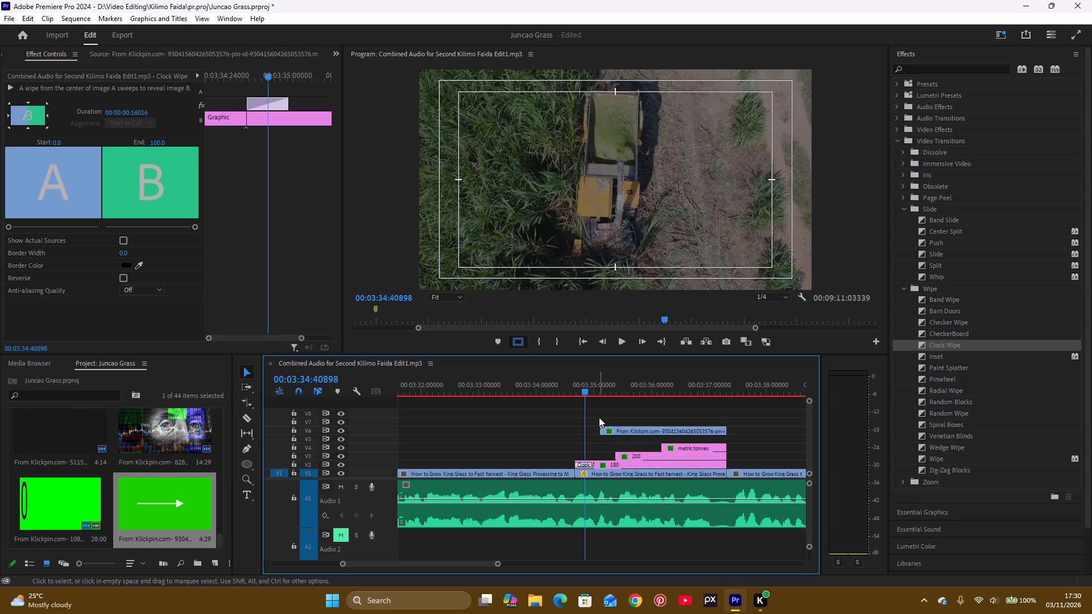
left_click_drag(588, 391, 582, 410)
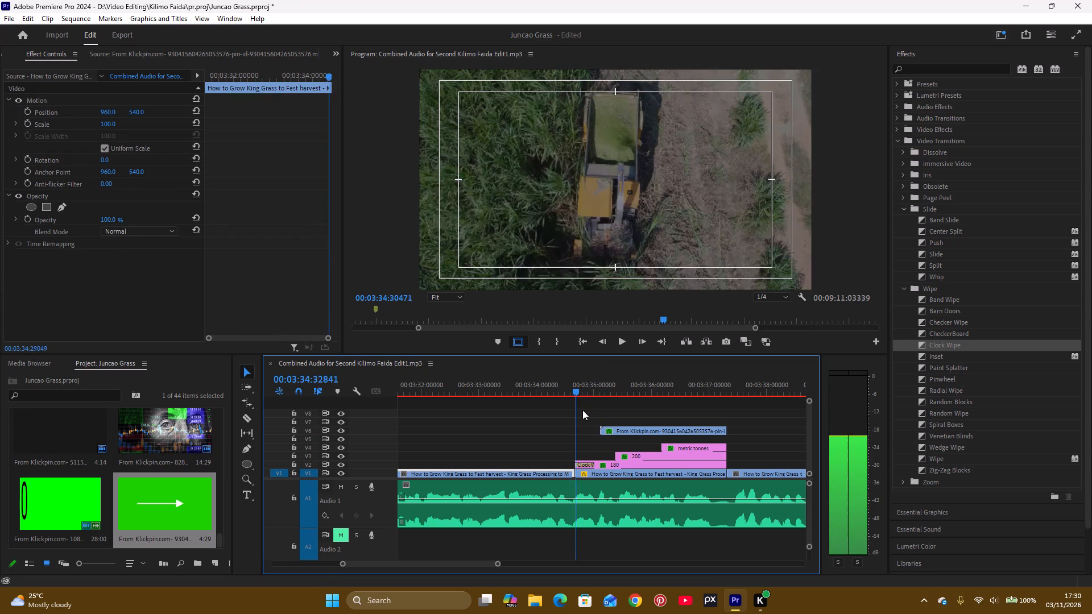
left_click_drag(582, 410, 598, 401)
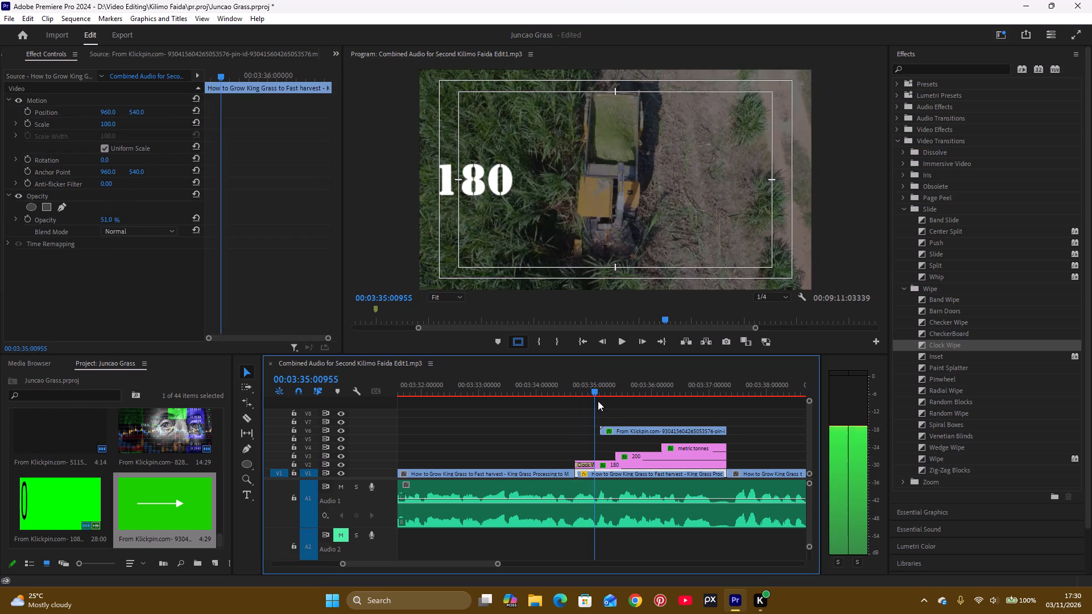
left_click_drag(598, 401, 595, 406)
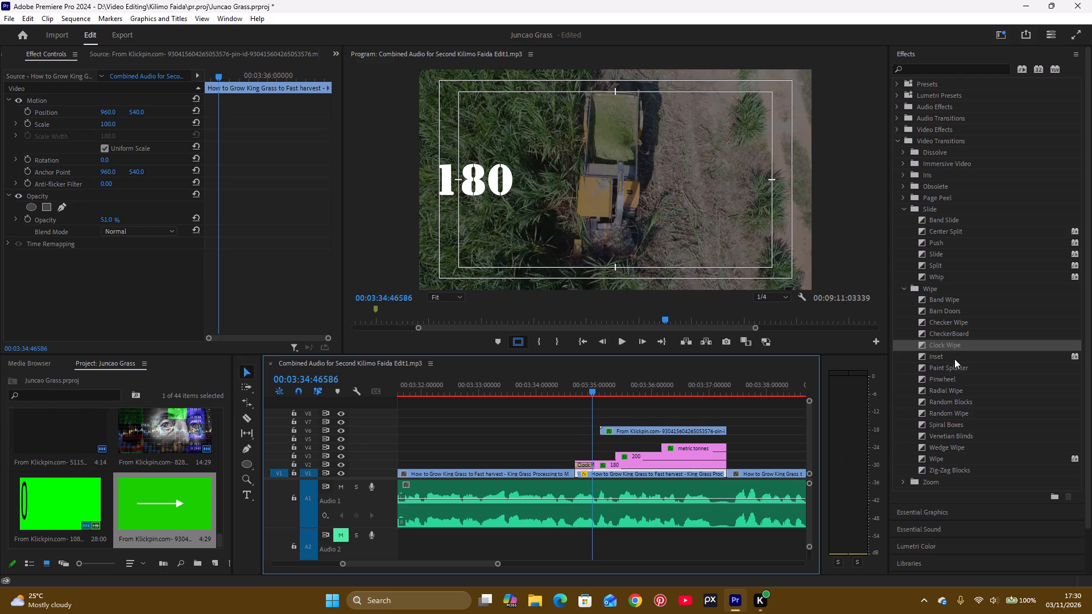
Replace the transition at the start of the 180 title with the plain Wipe and play through the whole title sequence.
left_click_drag(938, 460, 603, 464)
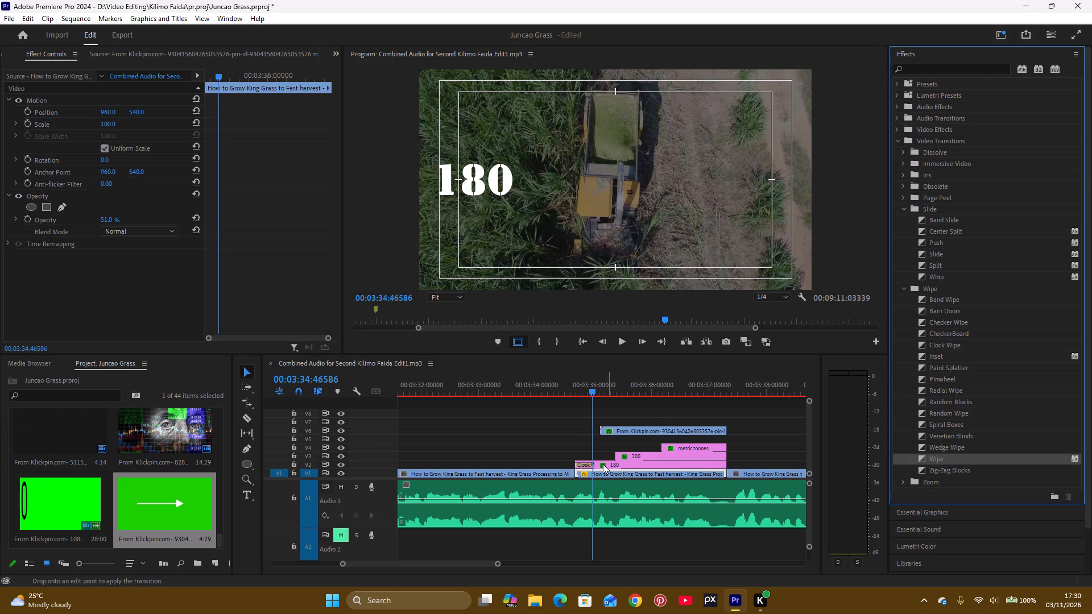
left_click_drag(603, 464, 580, 461)
left_click_drag(595, 392, 586, 398)
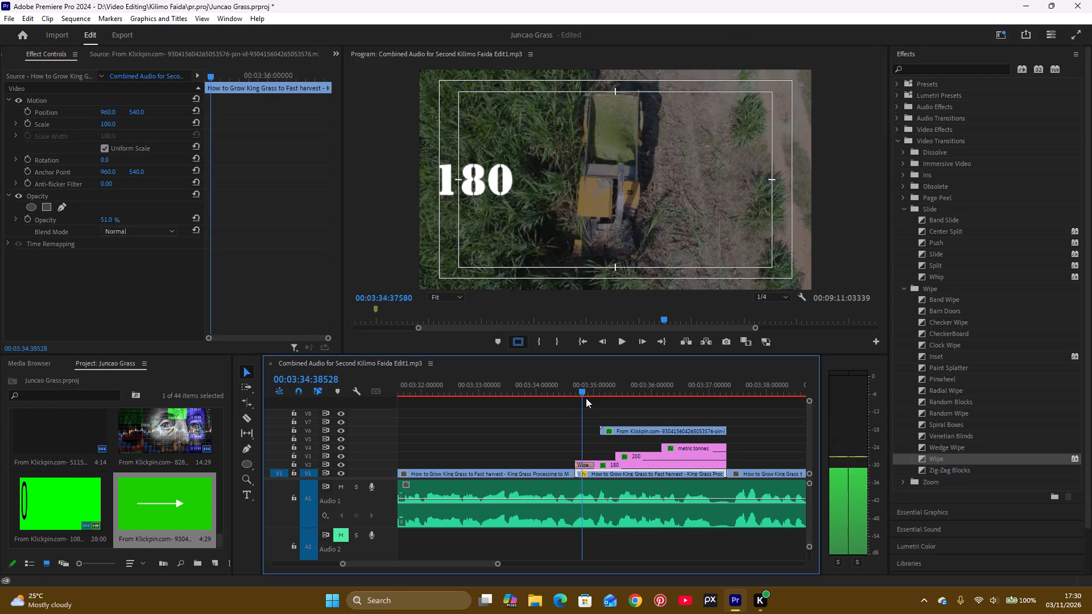
left_click_drag(586, 398, 569, 412)
key("space")
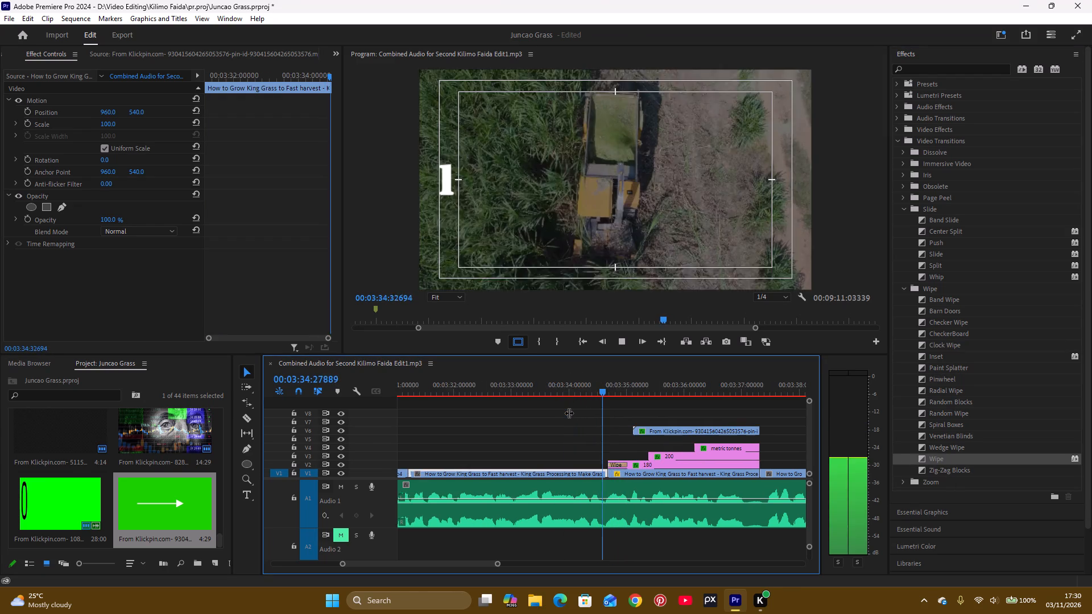
key("space")
key("space")
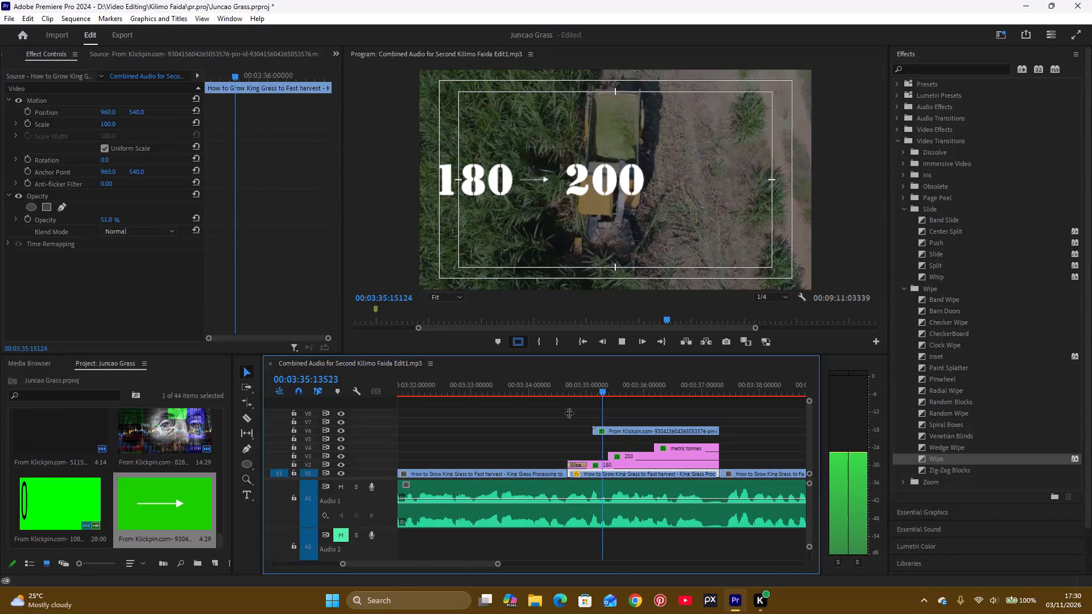
key("space")
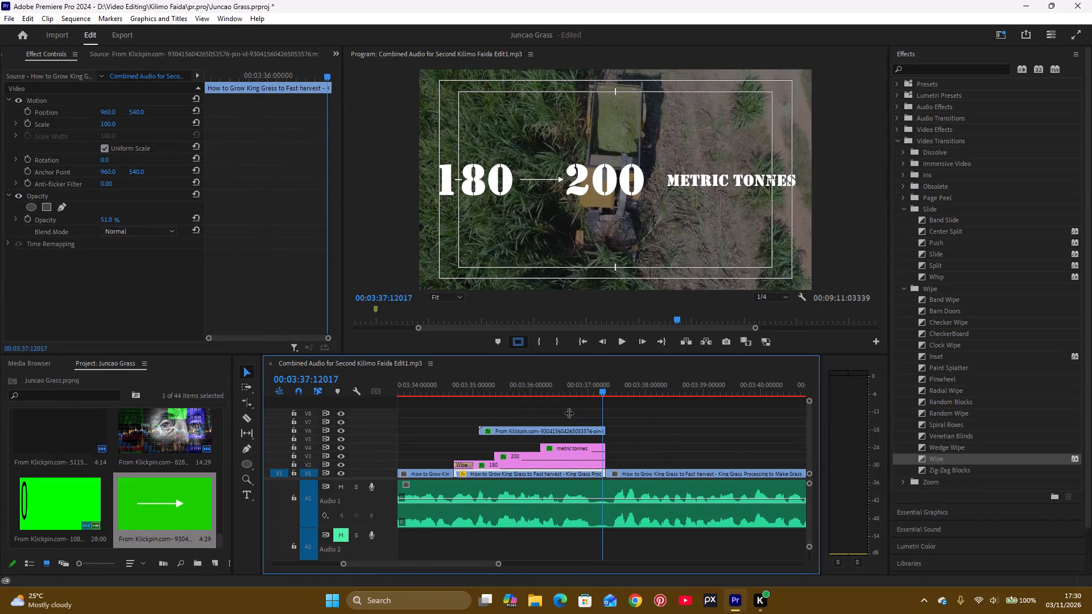
Move the metric tonnes title closer to the 200, to a position of about 751.5, 586.7.
double_click(711, 184)
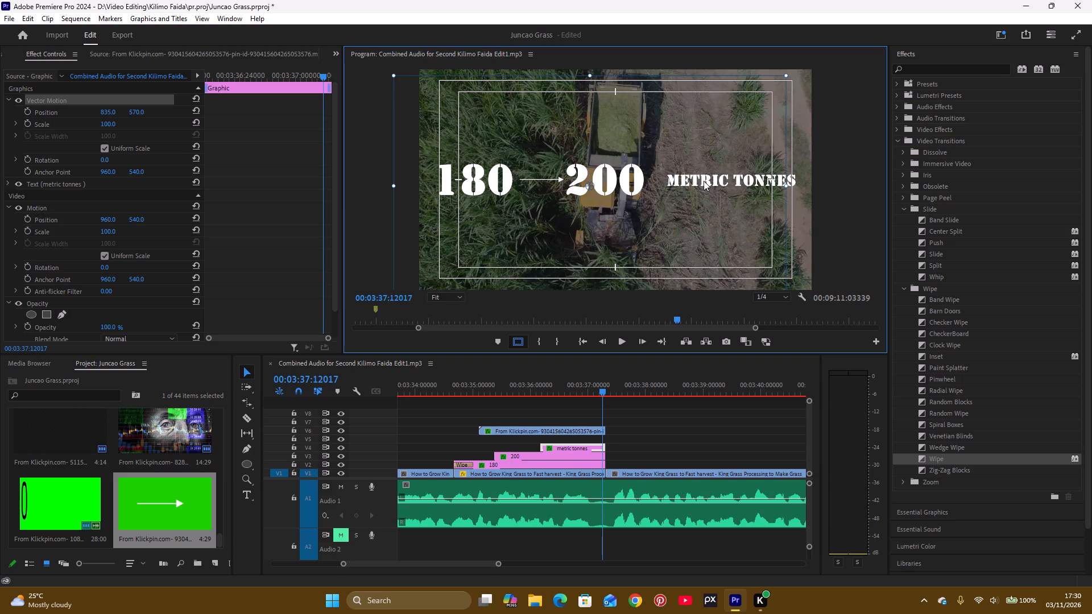
left_click_drag(704, 181, 686, 184)
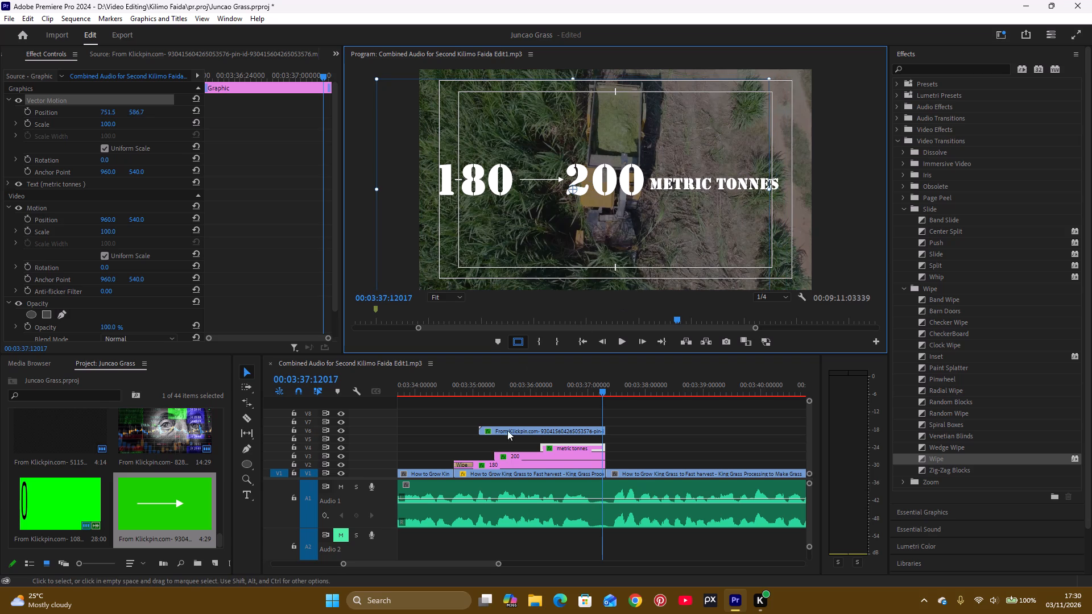
Change the 180 title's text fill to red, EB0606.
left_click(512, 466)
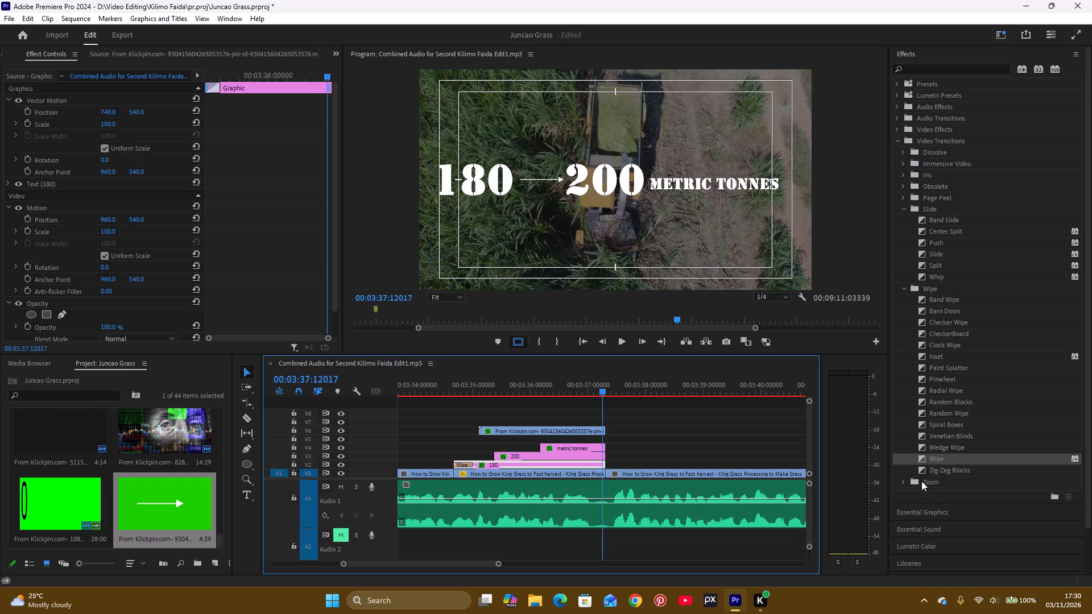
left_click(929, 514)
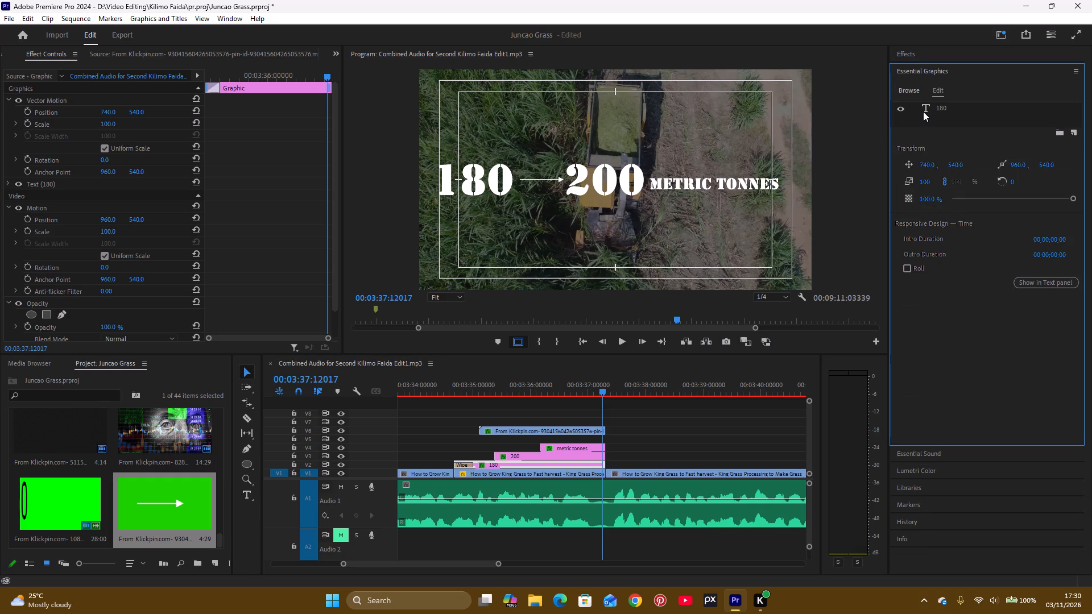
left_click(923, 111)
left_click(932, 463)
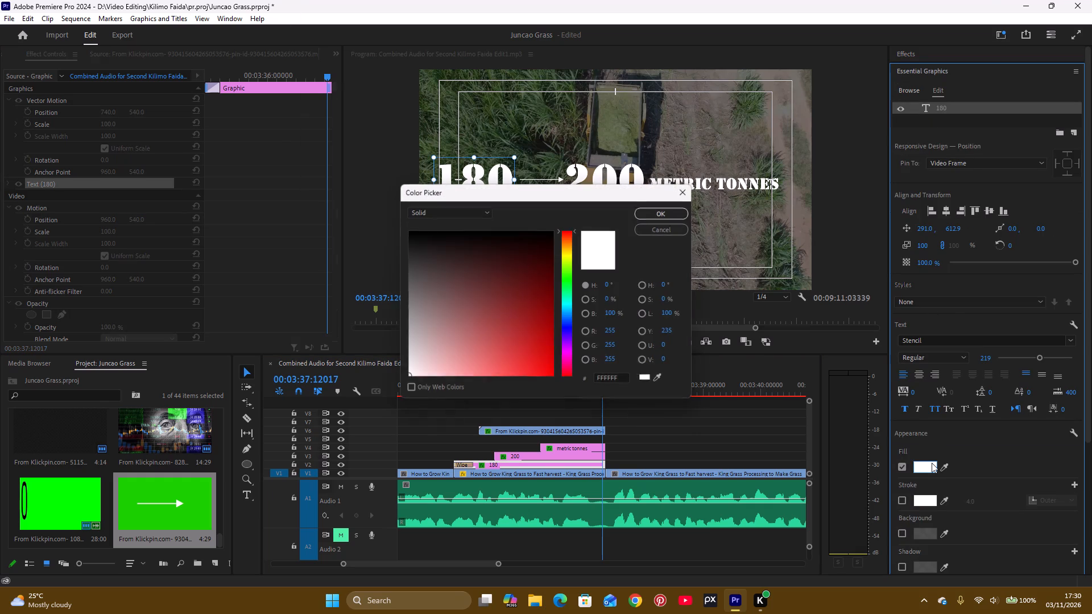
left_click_drag(548, 342, 550, 364)
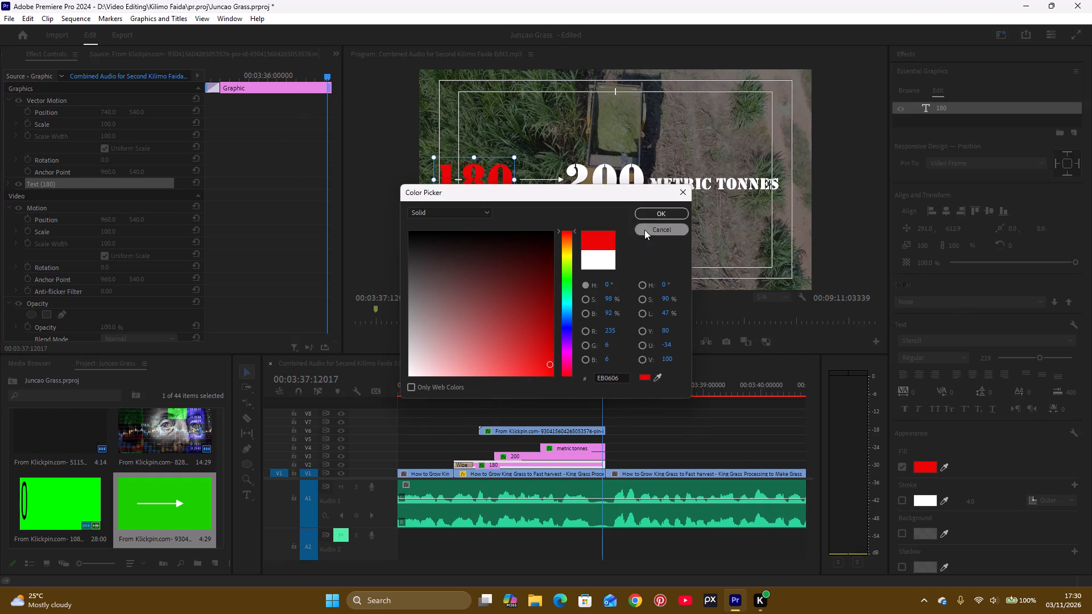
left_click(665, 212)
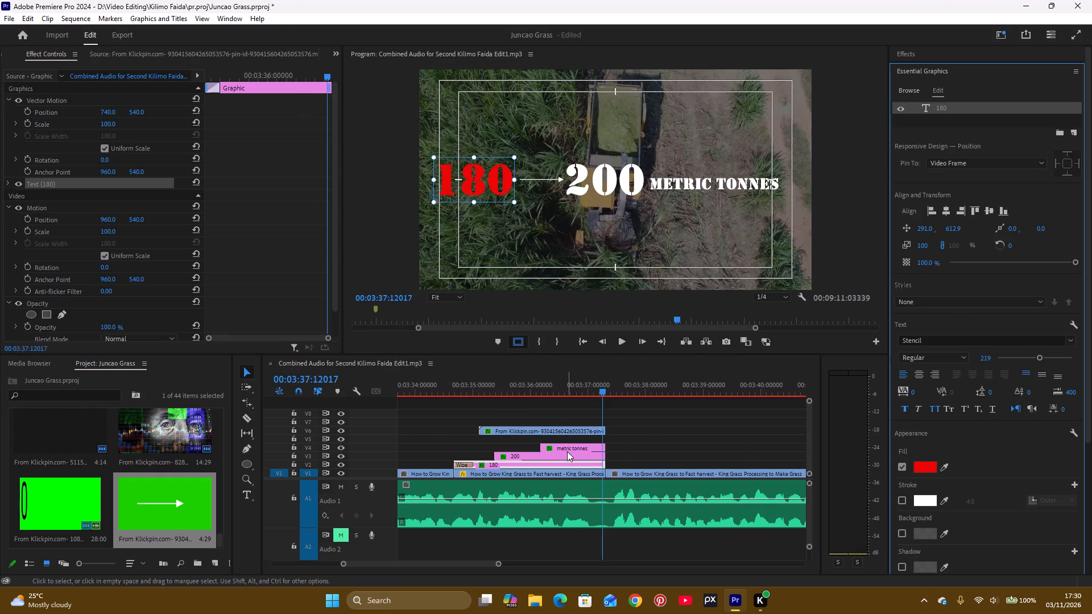
Change the 200 title's text fill to green, 1CF812.
left_click(567, 455)
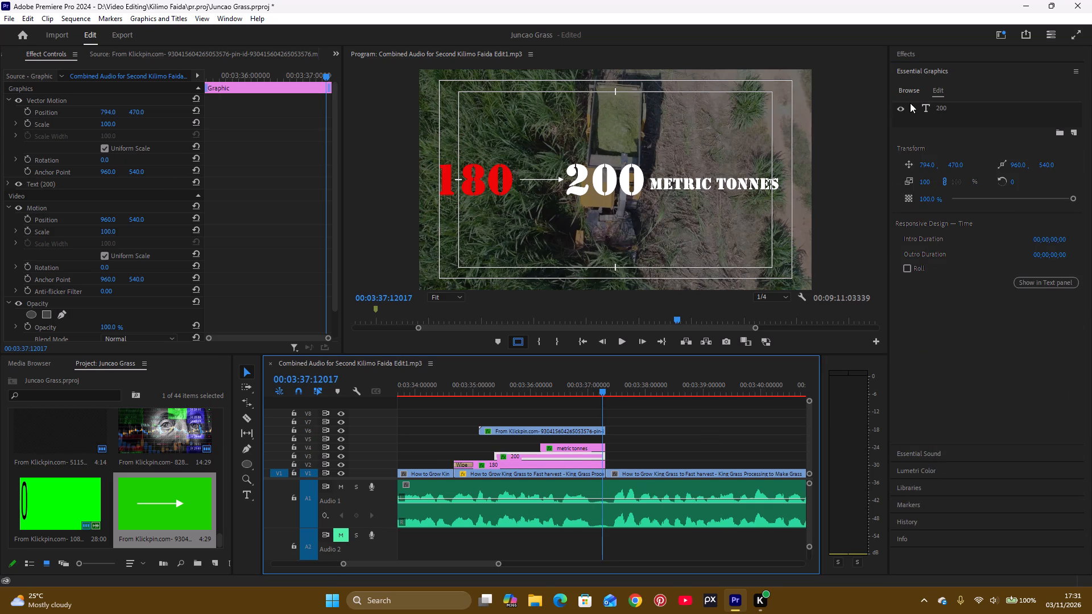
left_click(930, 106)
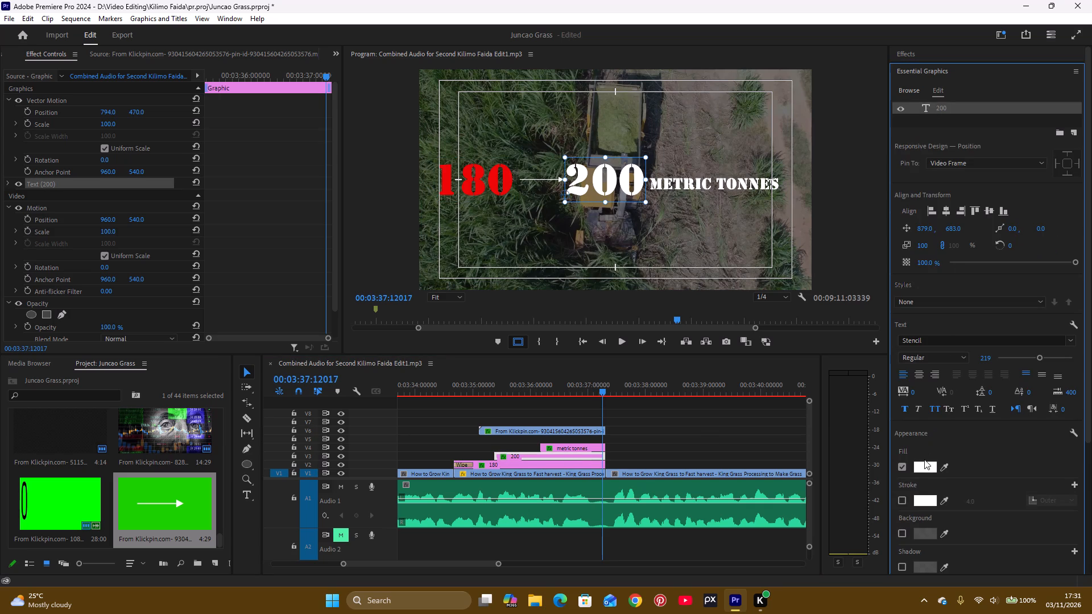
left_click(925, 464)
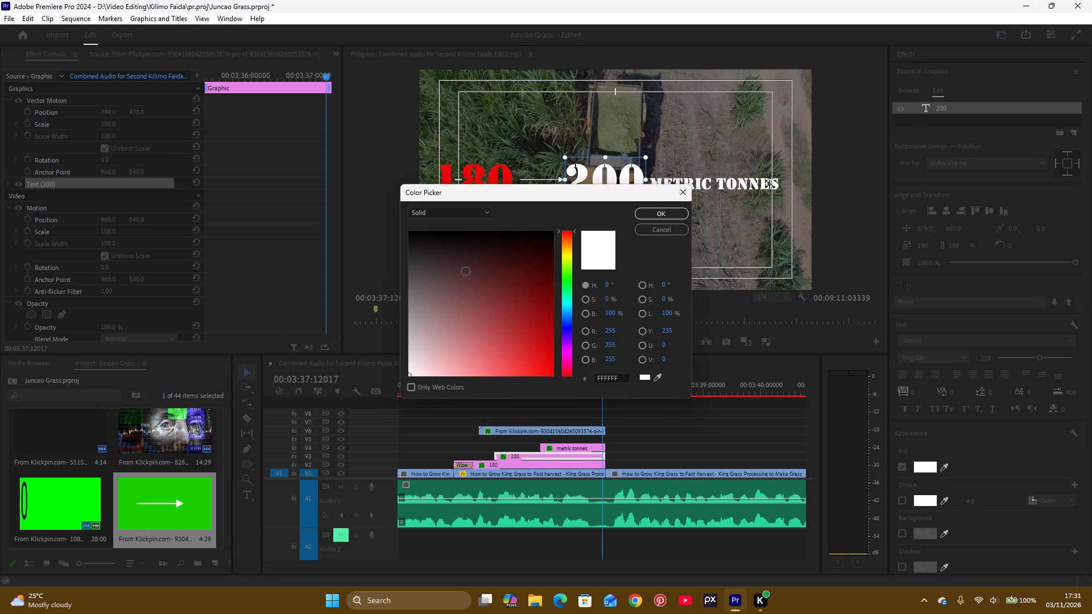
left_click(565, 278)
left_click_drag(529, 327, 543, 372)
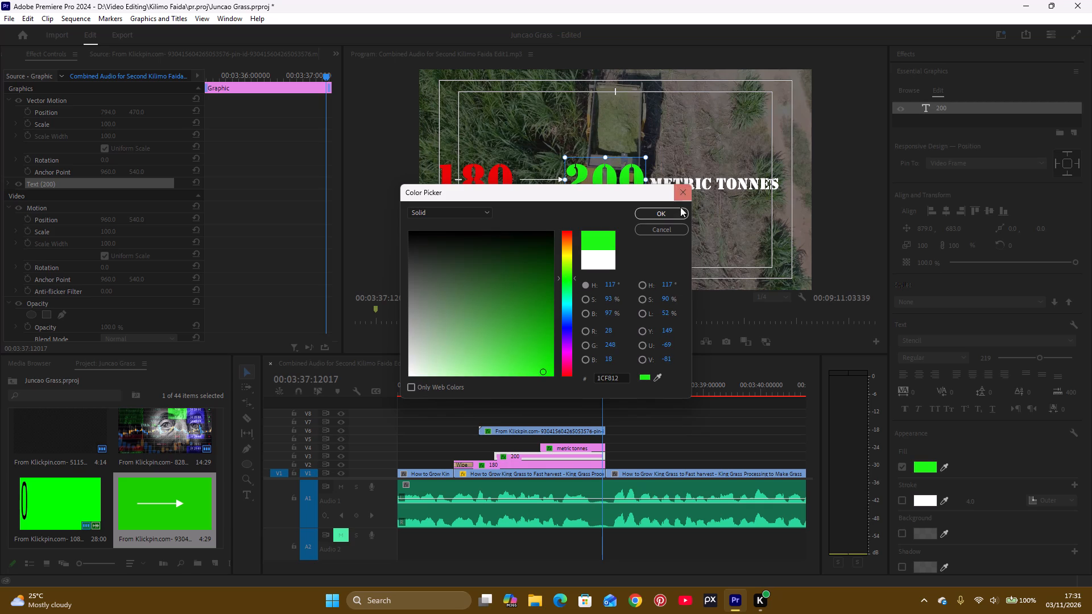
left_click(676, 214)
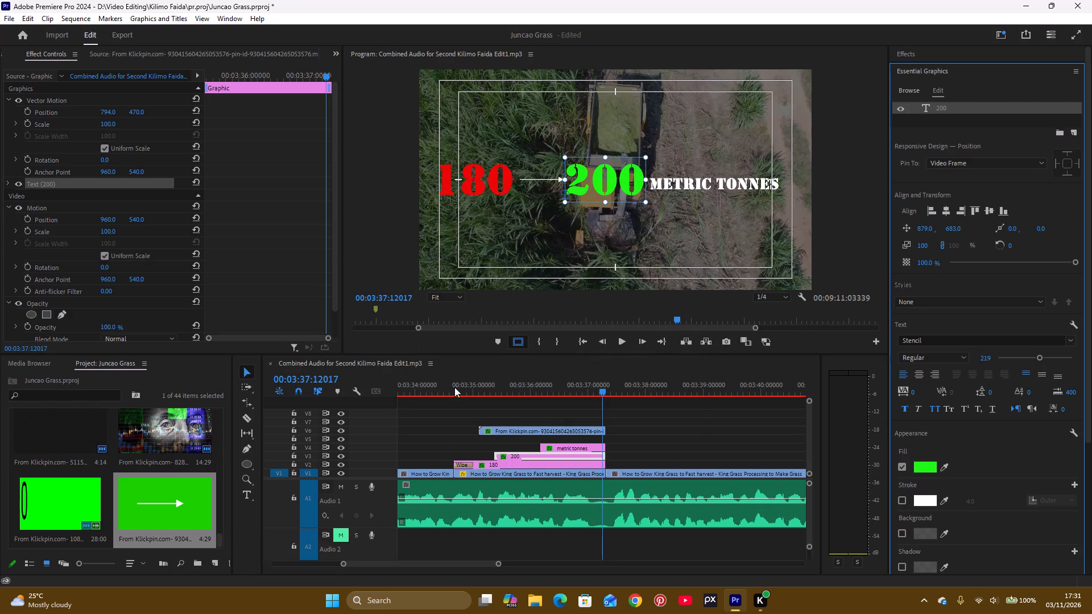
Play through the coloured 180, 200 and metric tonnes titles with the arrow from just before they start.
left_click(436, 387)
key("space")
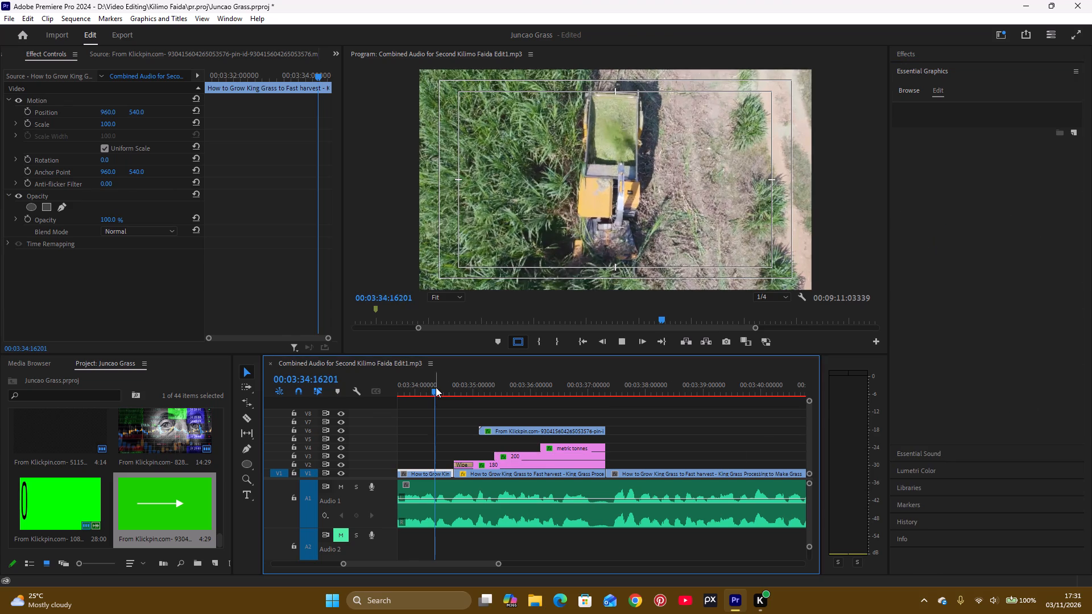
key("space")
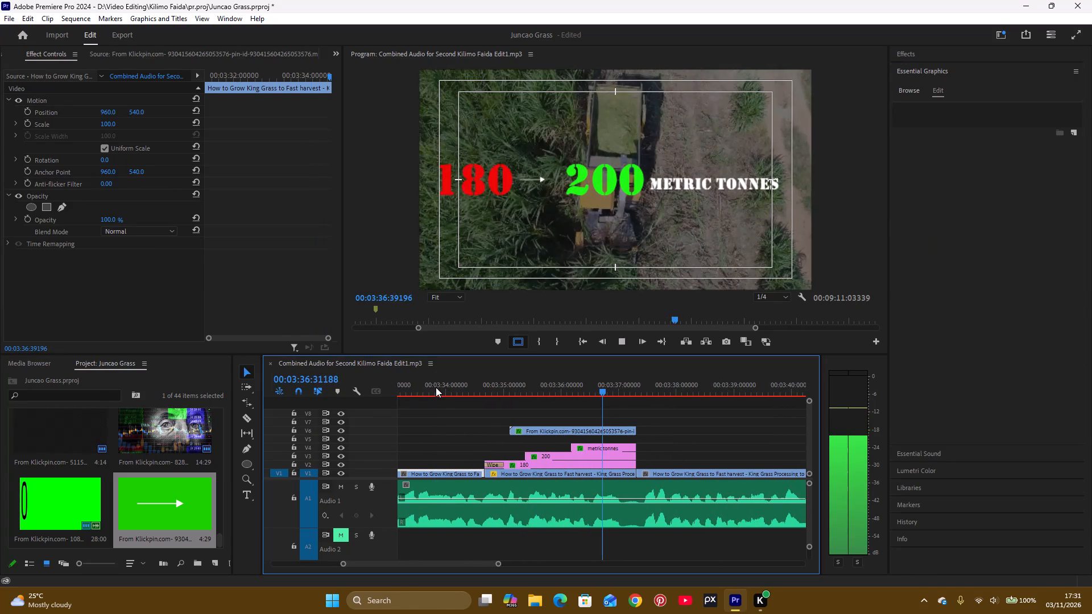
key("space")
key("space")
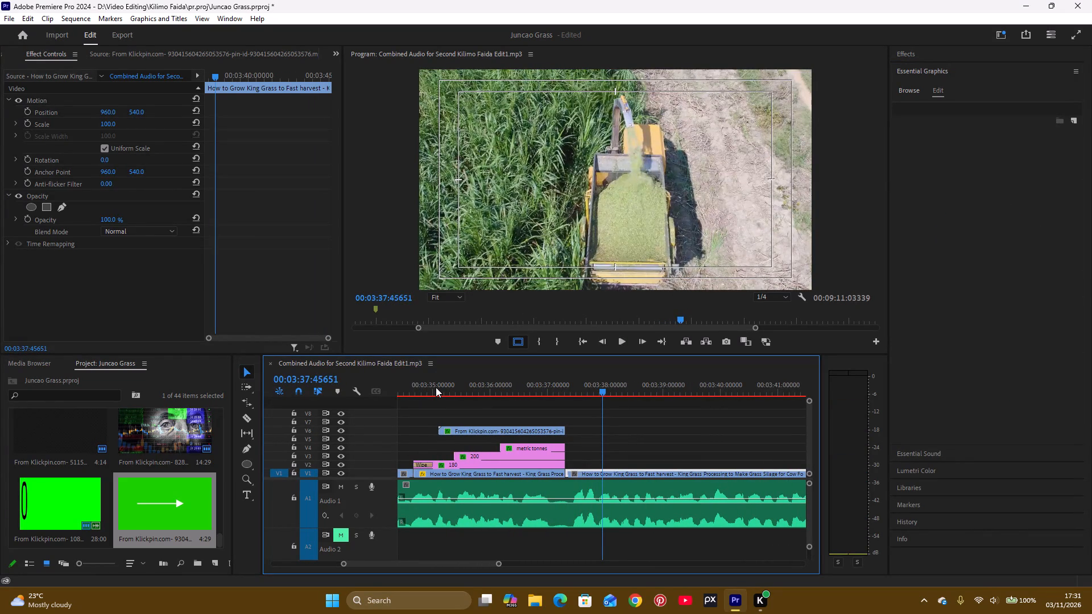
Identify the arrow clip's track and move the clip down one track to V5, directly above the metric tonnes title.
left_click(492, 389)
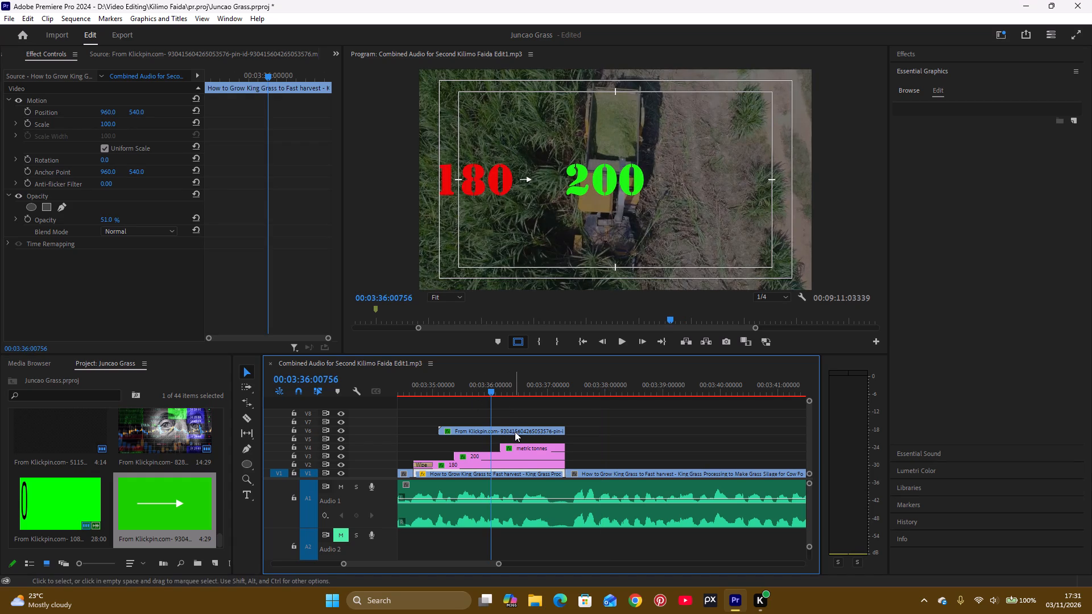
left_click(339, 430)
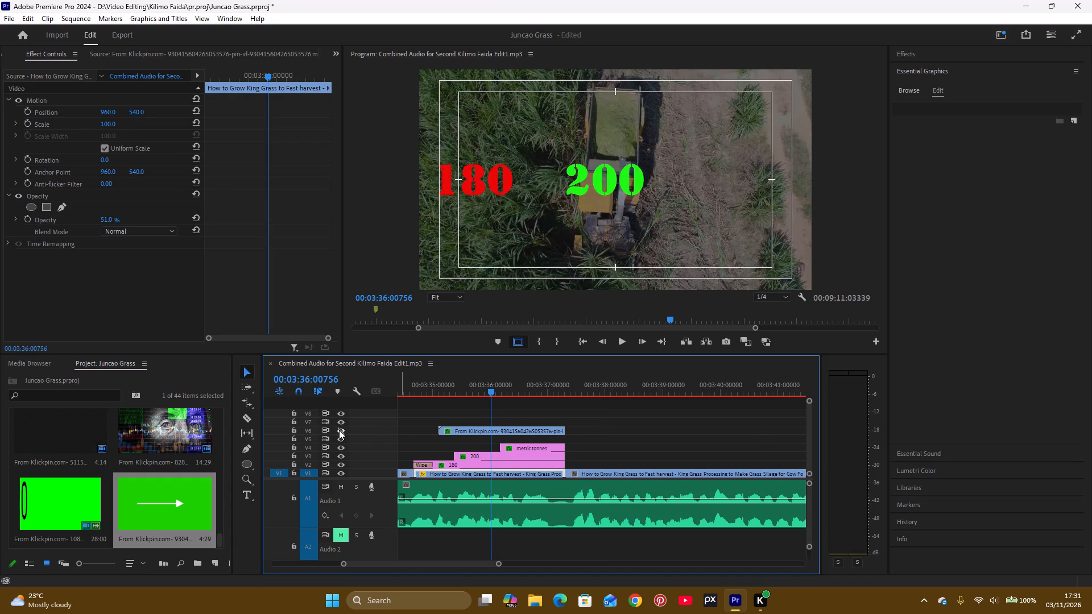
left_click(339, 430)
left_click_drag(477, 426, 478, 430)
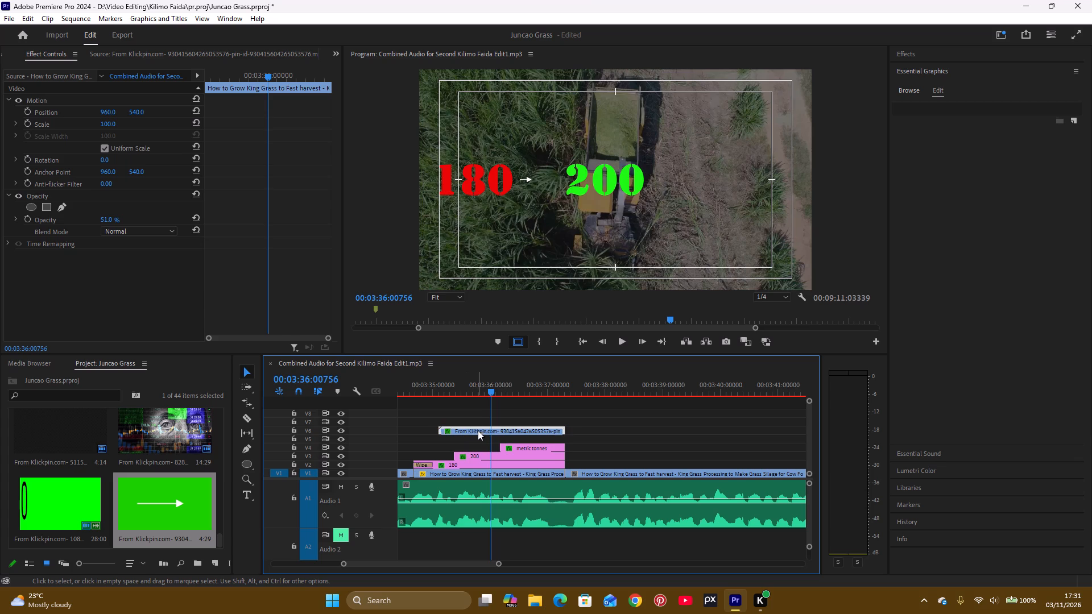
left_click_drag(478, 430, 478, 436)
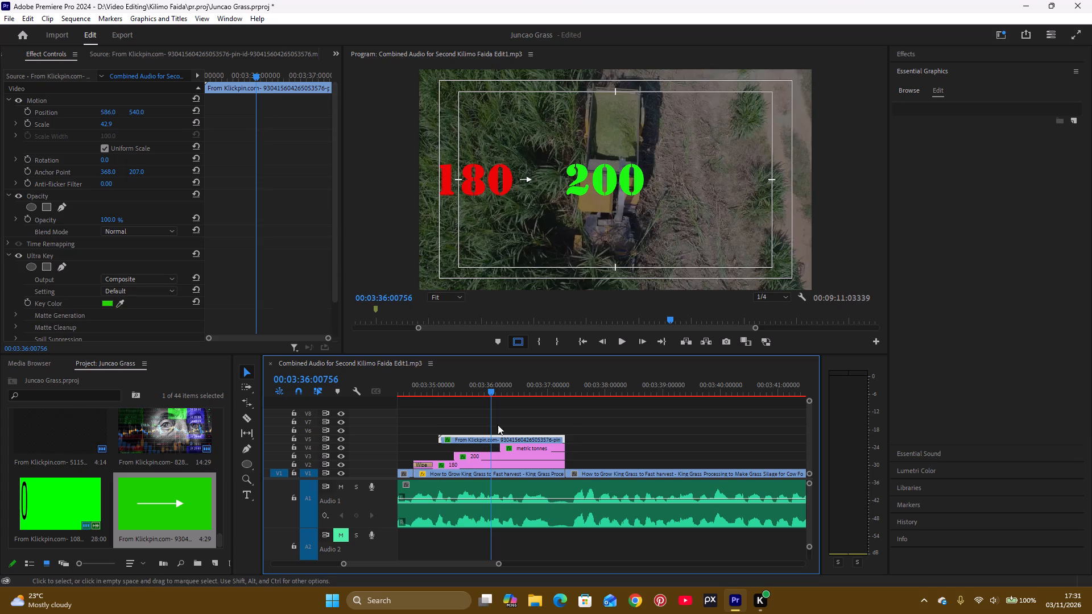
Nest the 180, 200, metric tonnes and arrow clips into a single sequence, keeping the suggested name.
left_click_drag(522, 395, 517, 468)
left_click_drag(618, 425, 597, 444)
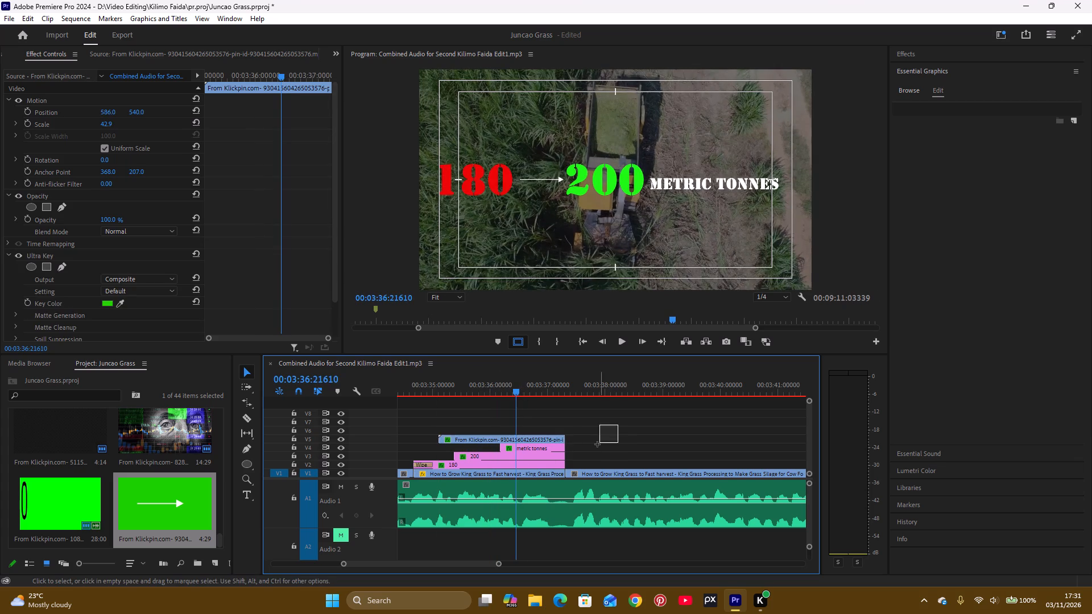
left_click_drag(597, 444, 530, 467)
right_click(532, 459)
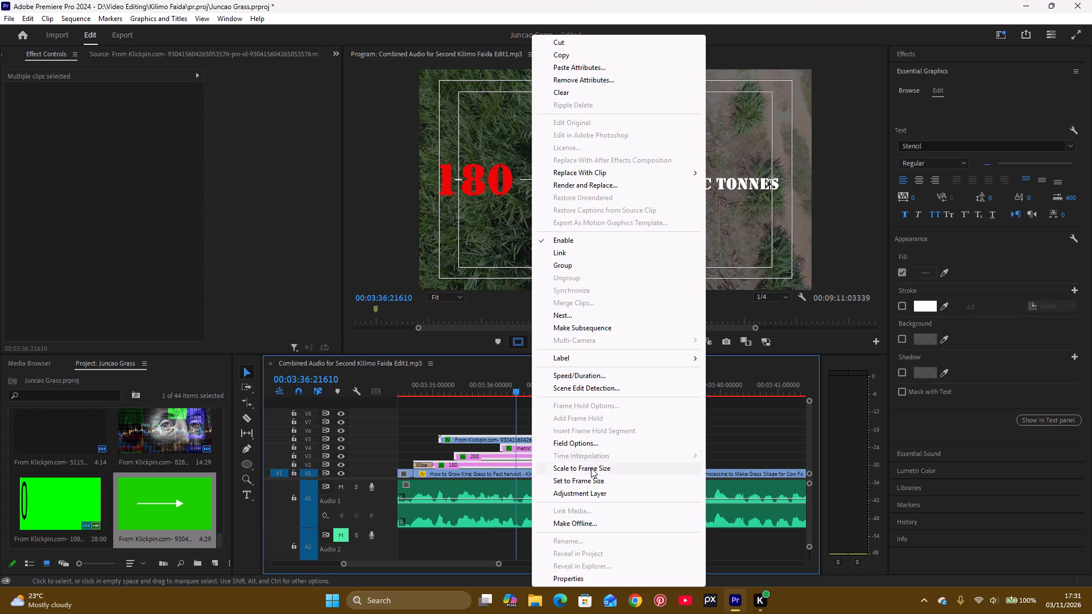
left_click(583, 316)
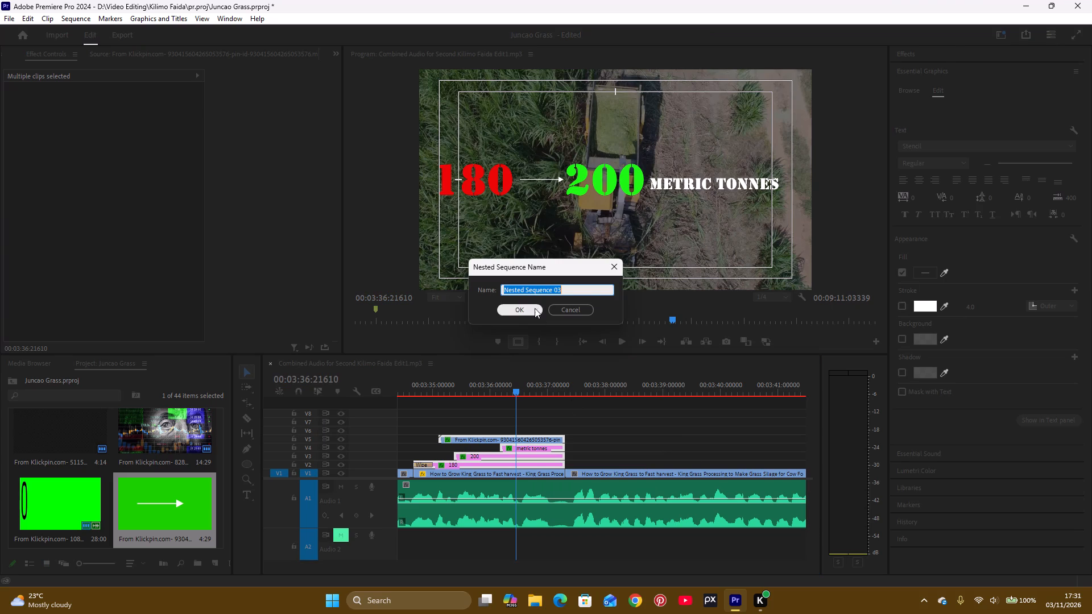
left_click(535, 306)
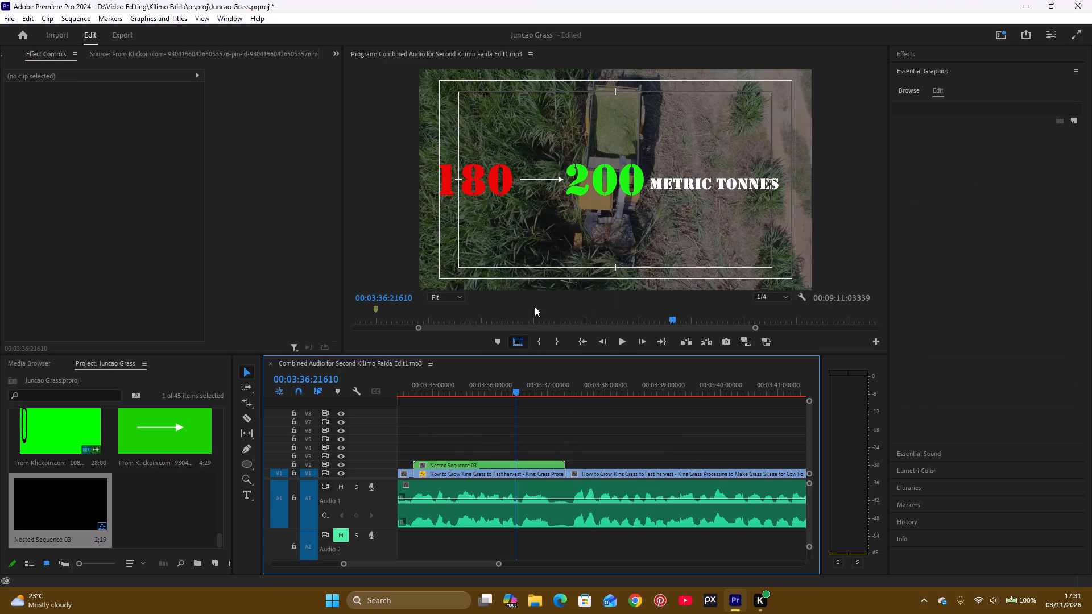
Play the narration over the nested titles and the harvesting footage after them to find where the next figure is spoken.
key("space")
key("space")
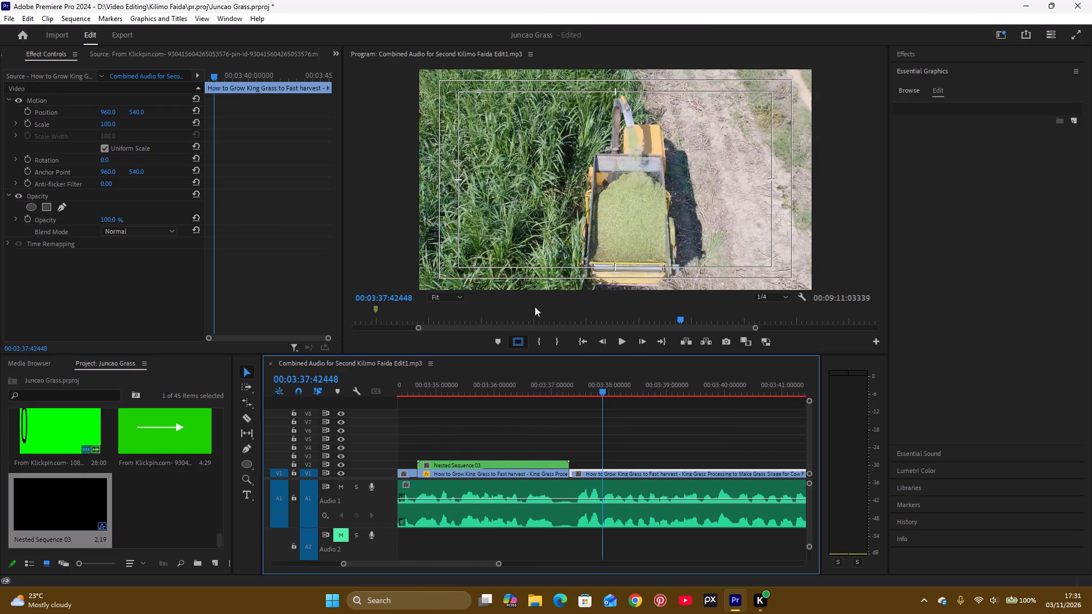
key("space")
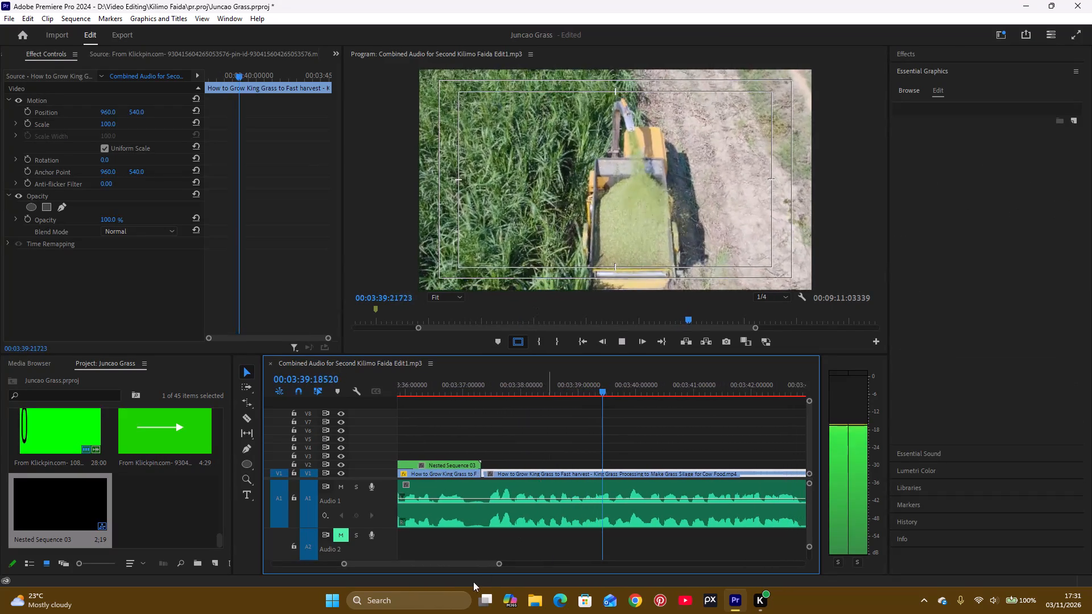
key("space")
left_click_drag(498, 563, 518, 566)
key("space")
key("space")
key("space")
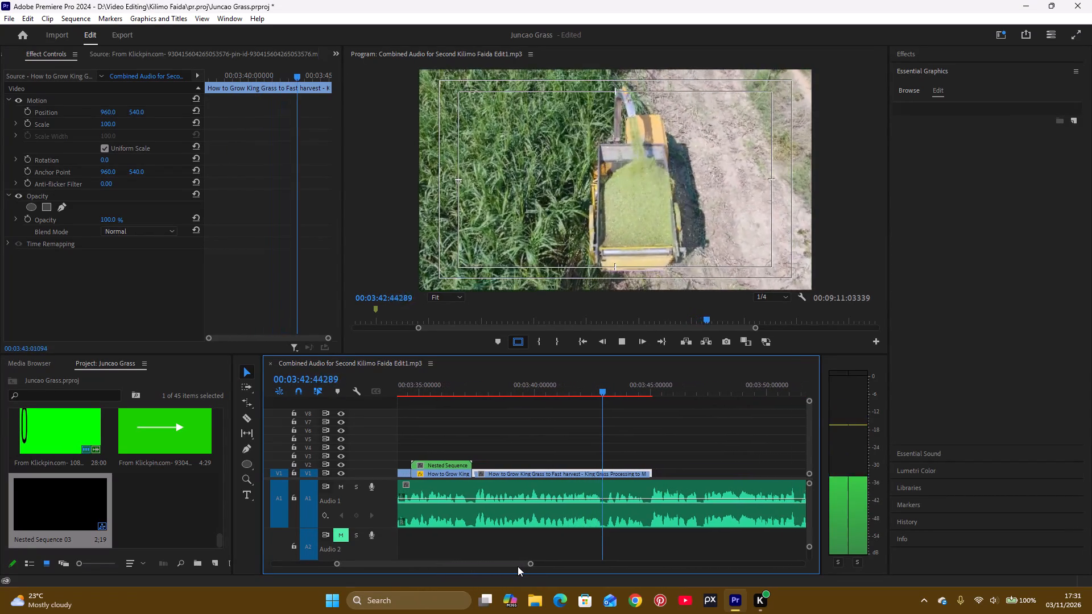
key("space")
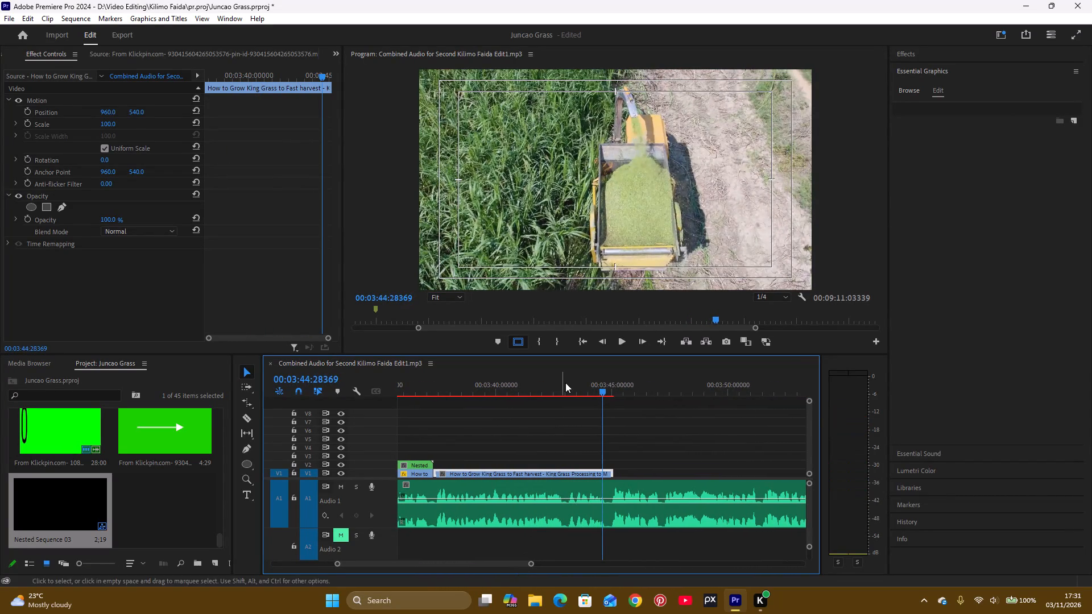
left_click(524, 392)
key("space")
key("space")
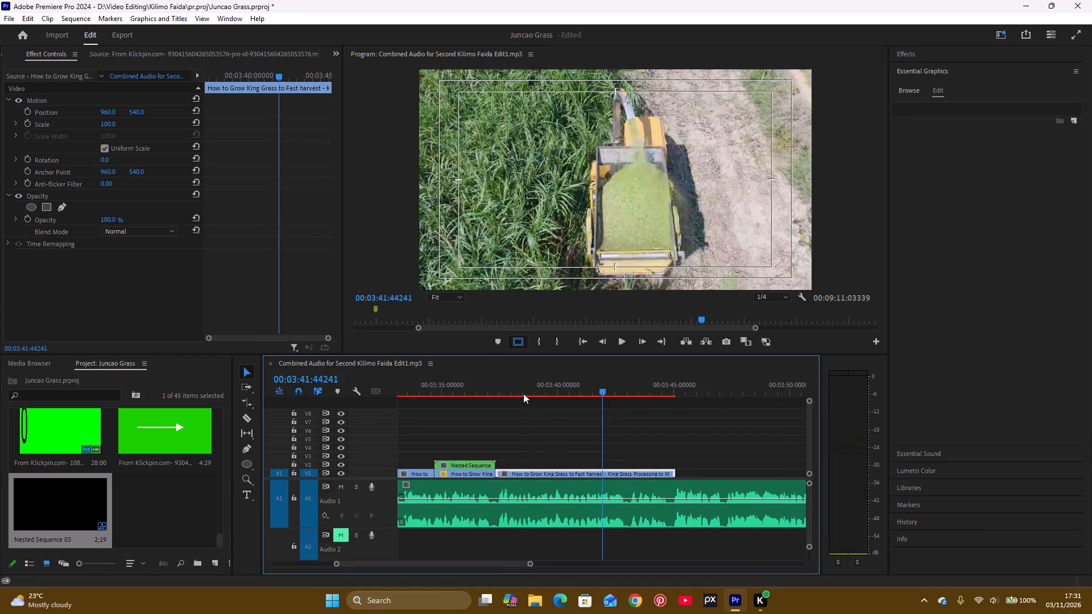
left_click(550, 384)
key("space")
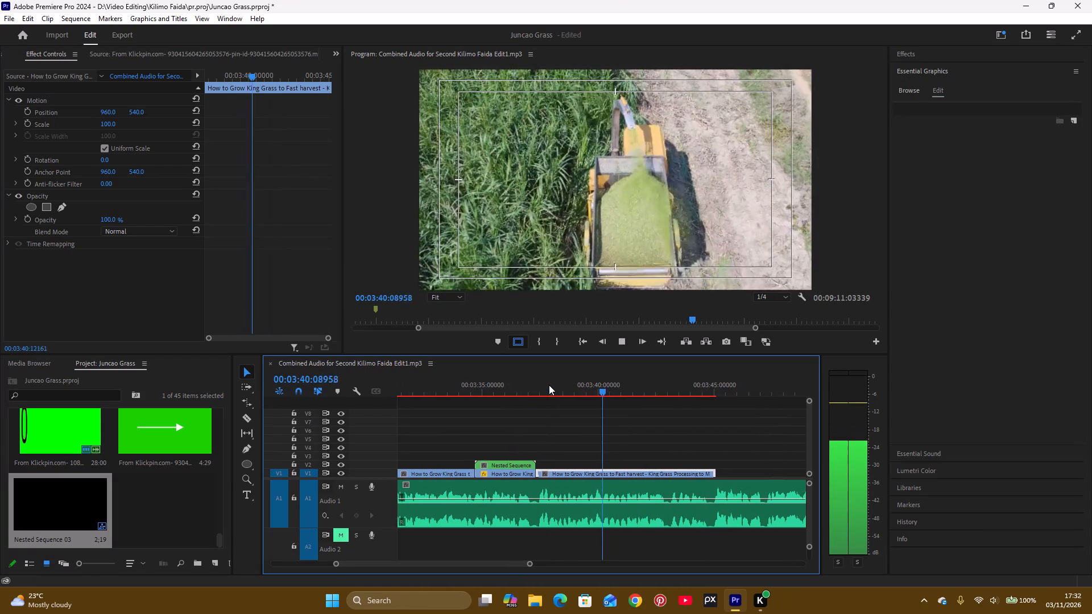
key("space")
key("space")
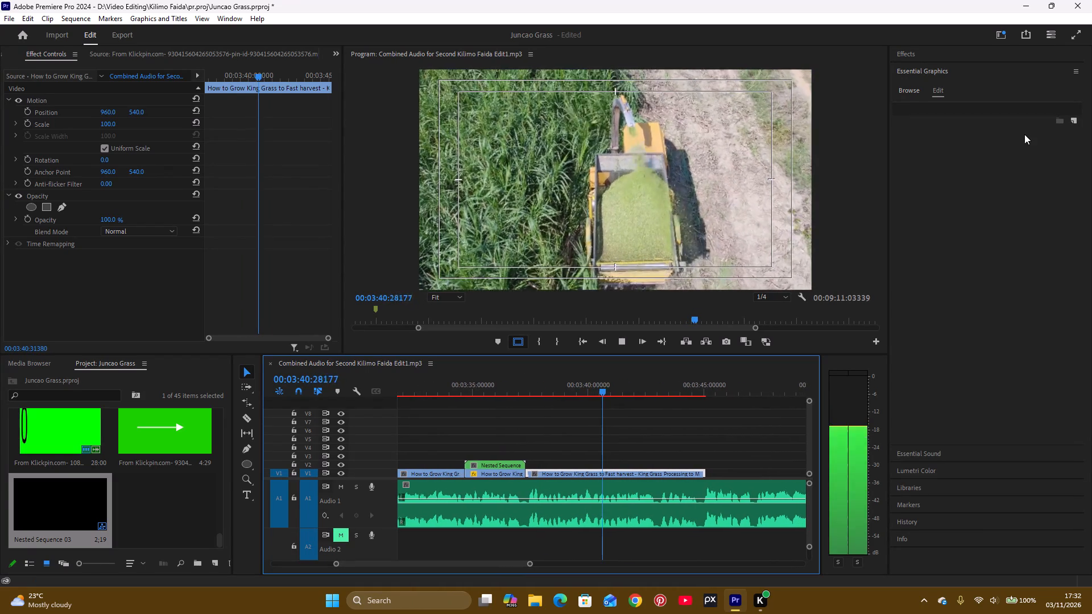
key("space")
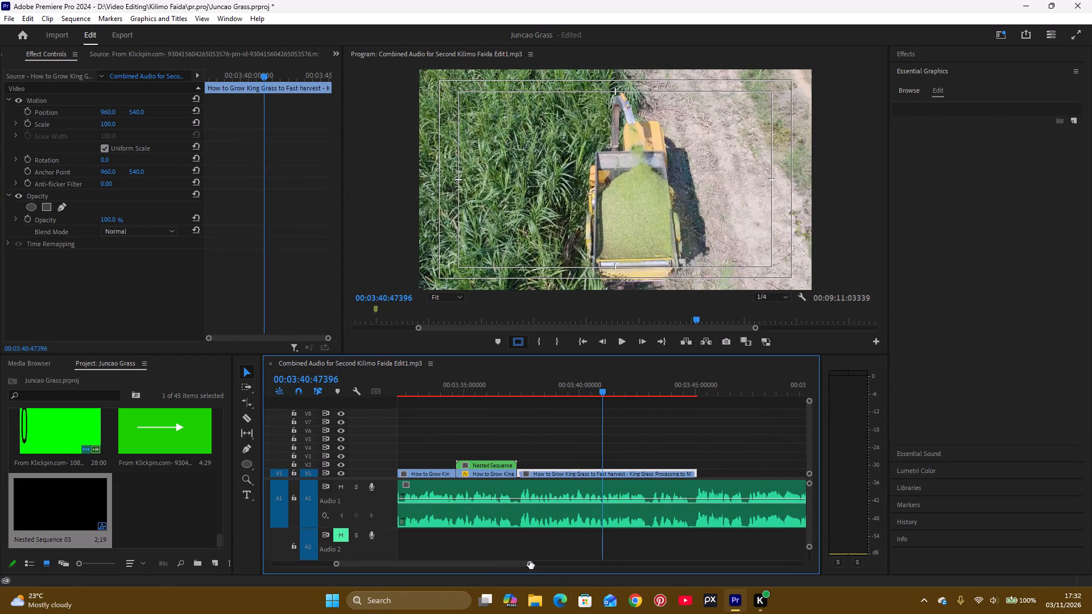
Locate the spoken figure and add a new text layer above the harvesting footage, starting at about 00:03:40:36891.
left_click_drag(530, 561, 504, 584)
left_click(575, 385)
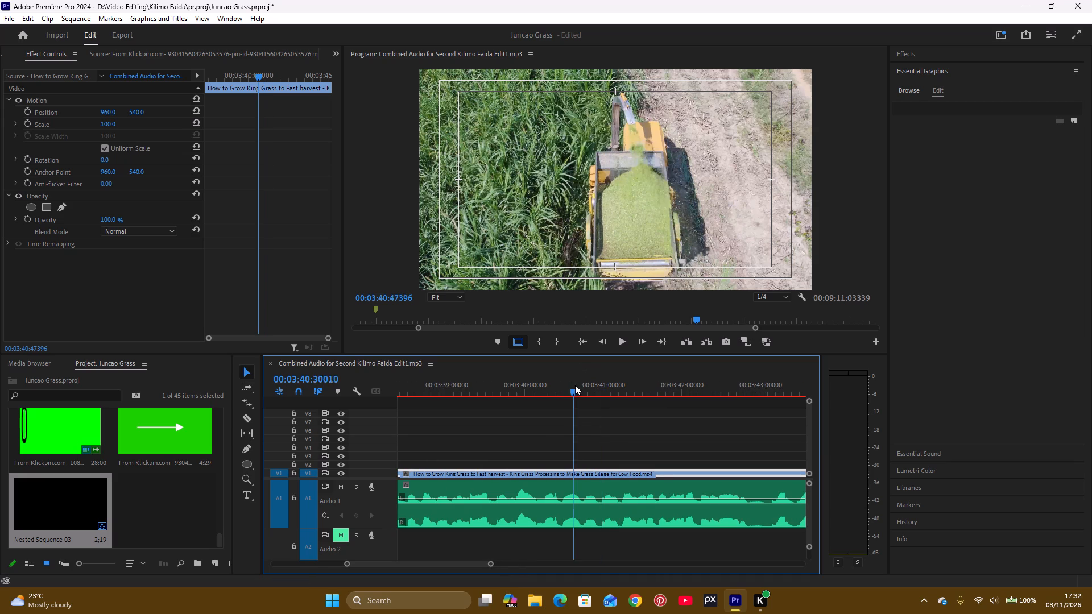
key("space")
key("space")
left_click(575, 385)
key("space")
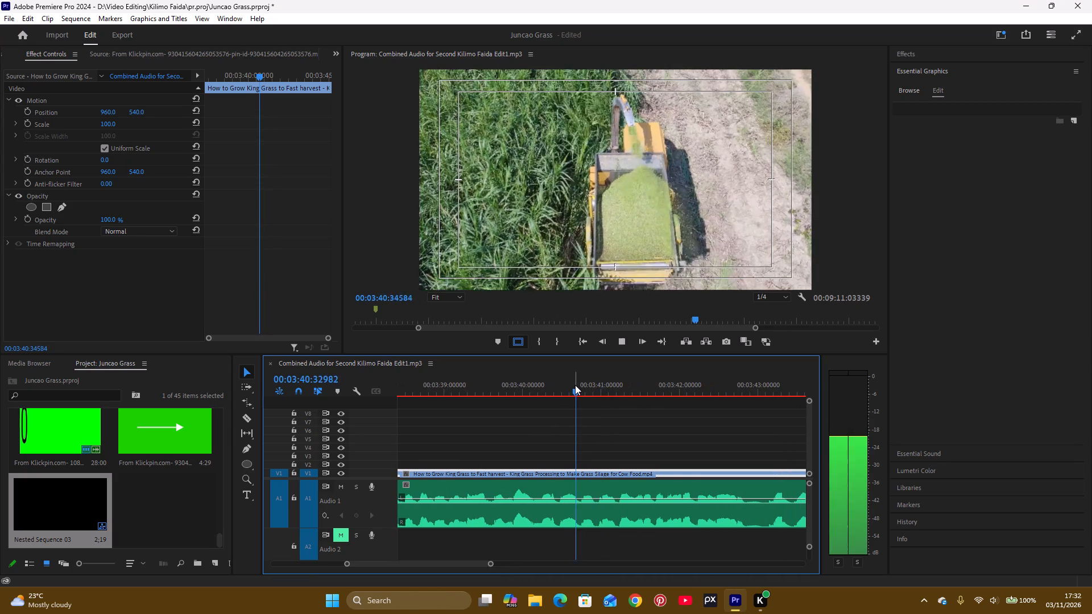
key("space")
left_click_drag(599, 387, 567, 420)
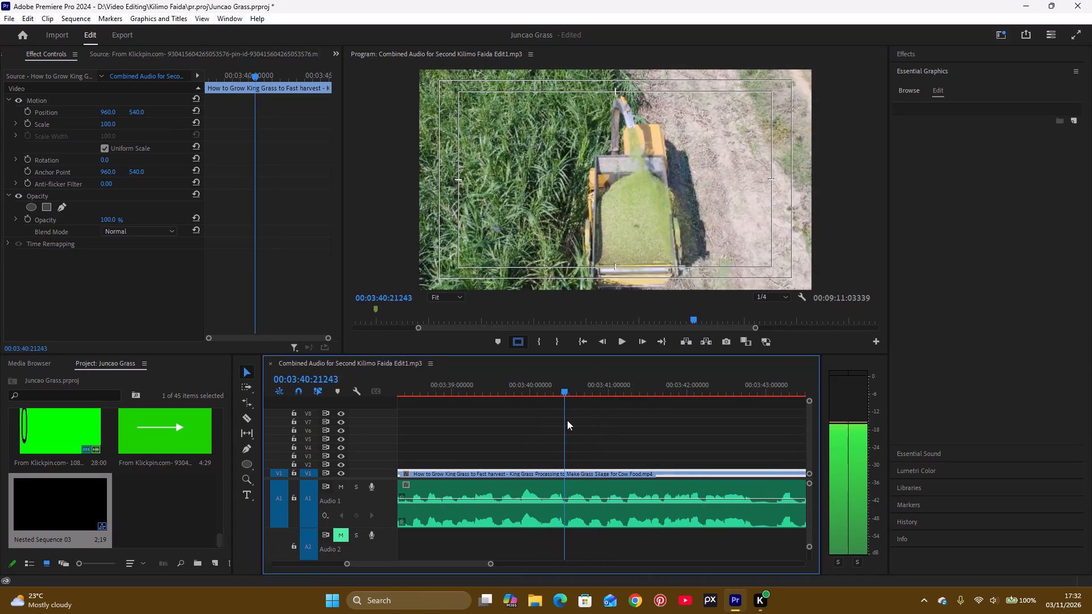
left_click_drag(567, 420, 598, 406)
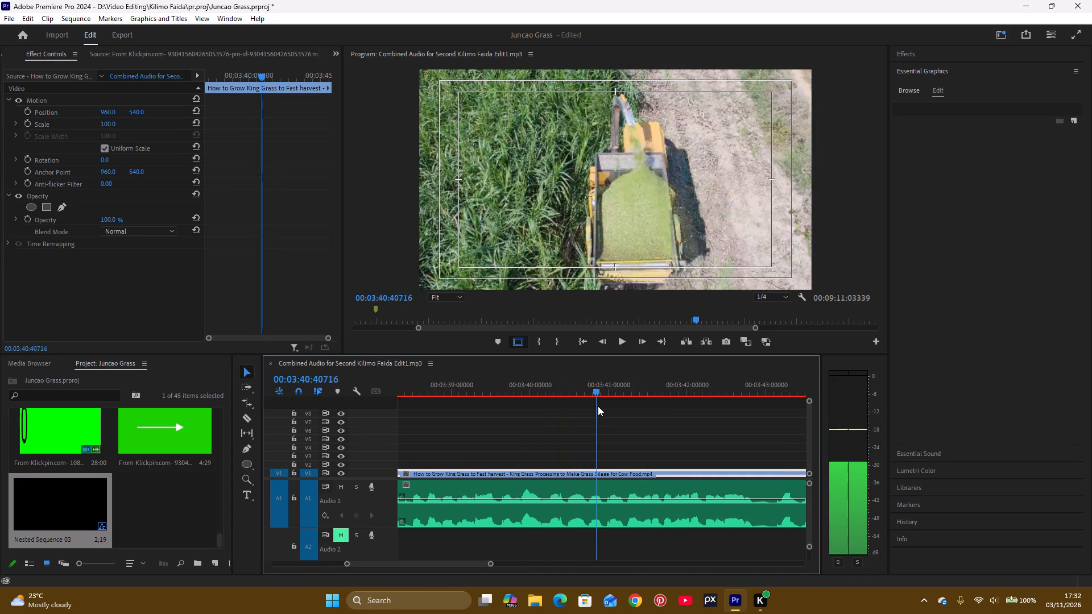
left_click_drag(598, 406, 595, 425)
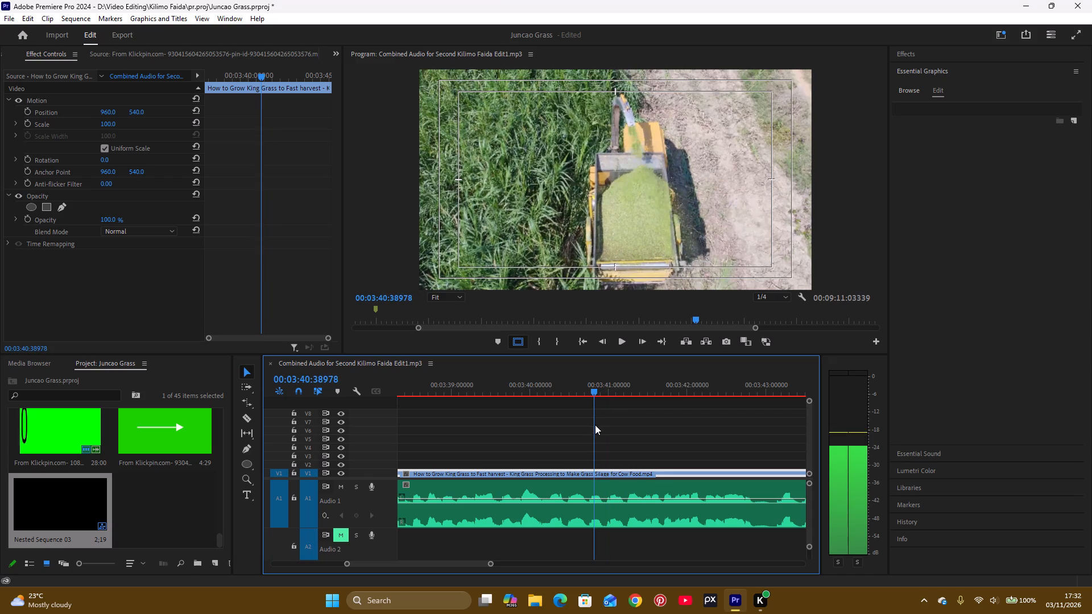
left_click_drag(595, 425, 591, 472)
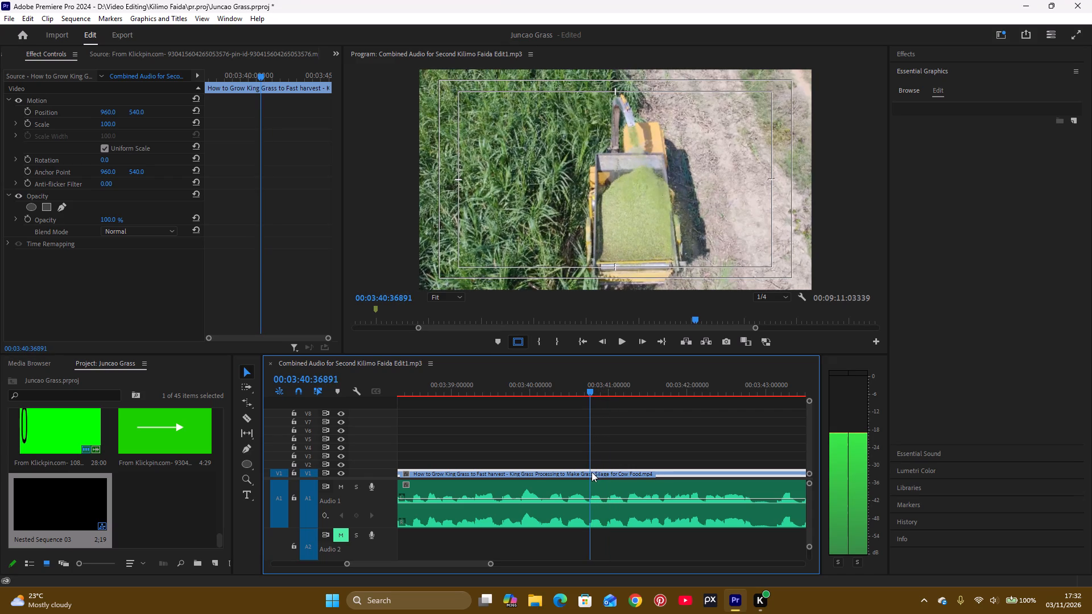
left_click_drag(591, 472, 591, 469)
left_click(1075, 122)
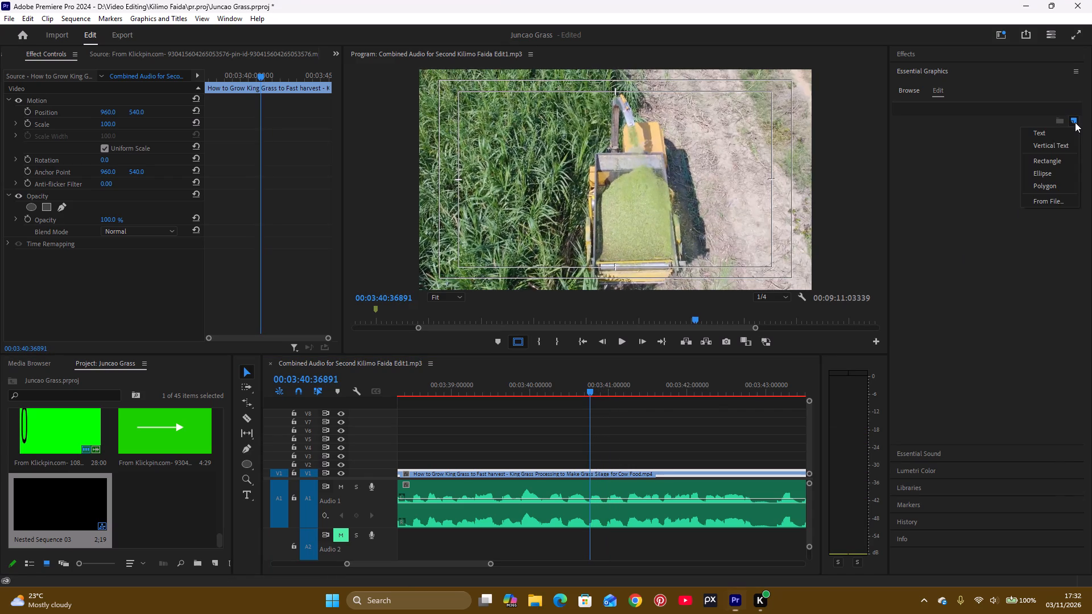
left_click(1028, 138)
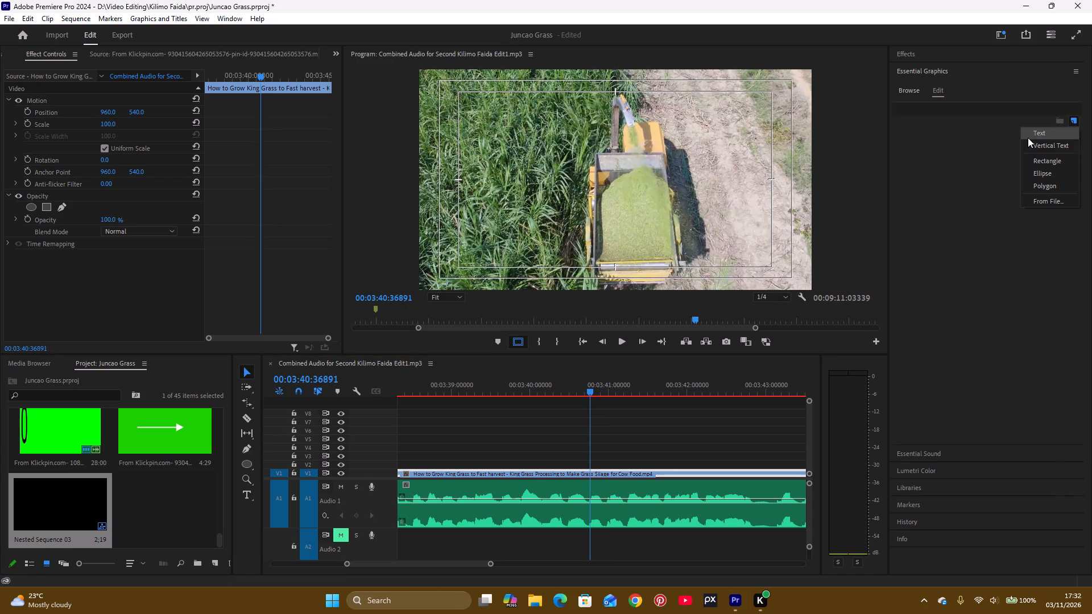
key("1")
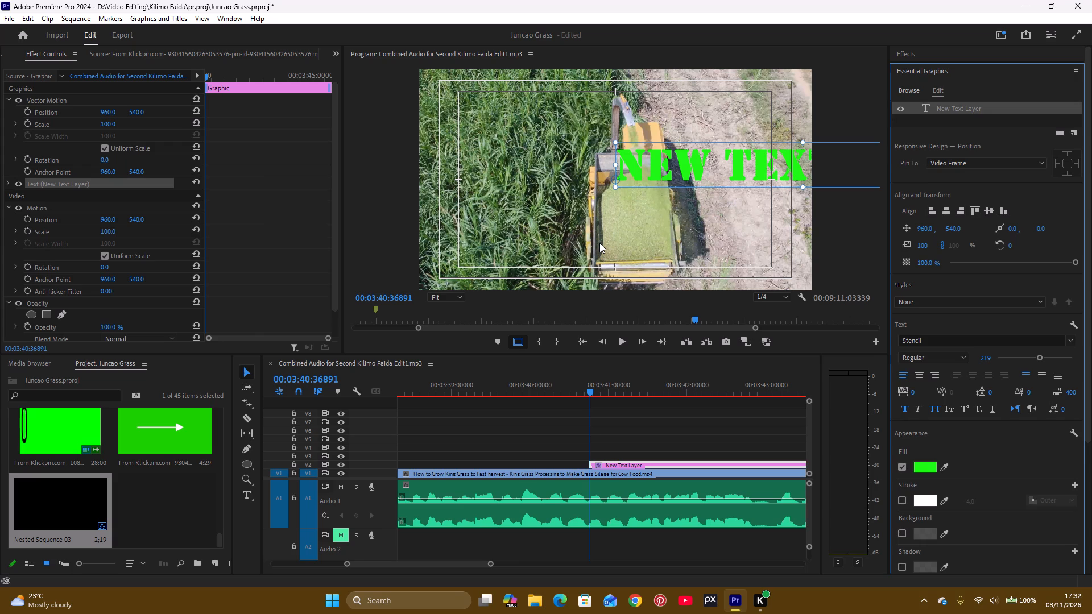
key("8")
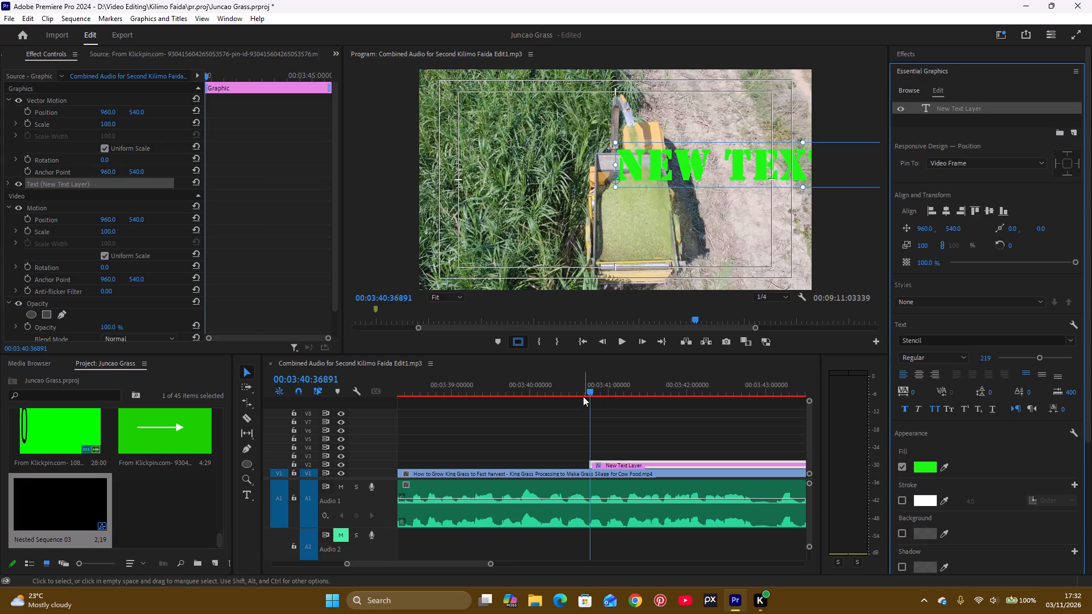
Play the narration under the new text layer to check the figure and wording it should show.
left_click(615, 342)
key("space")
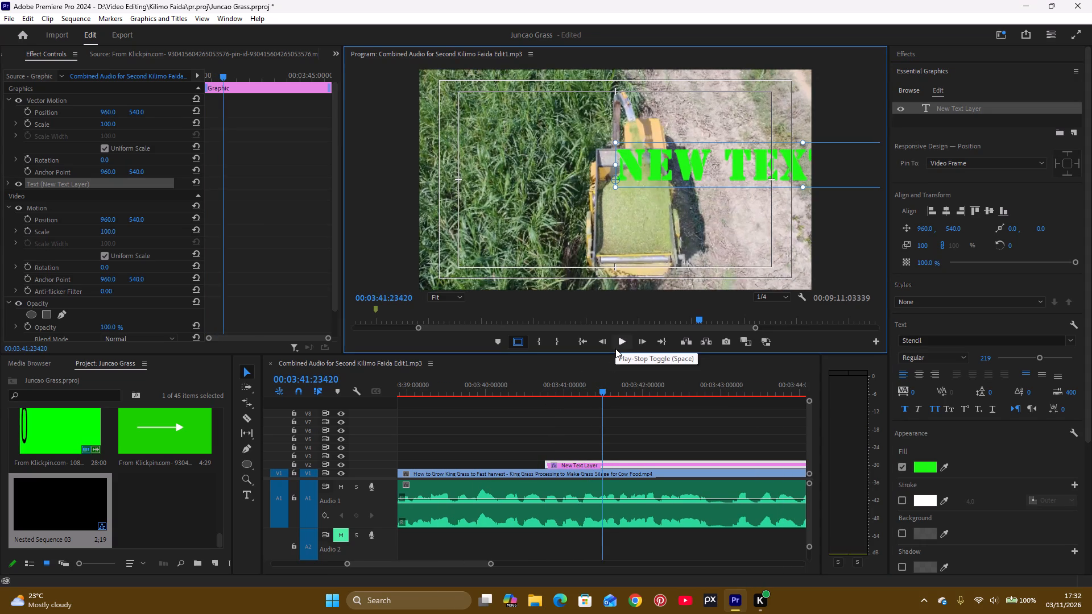
key("space")
key("space")
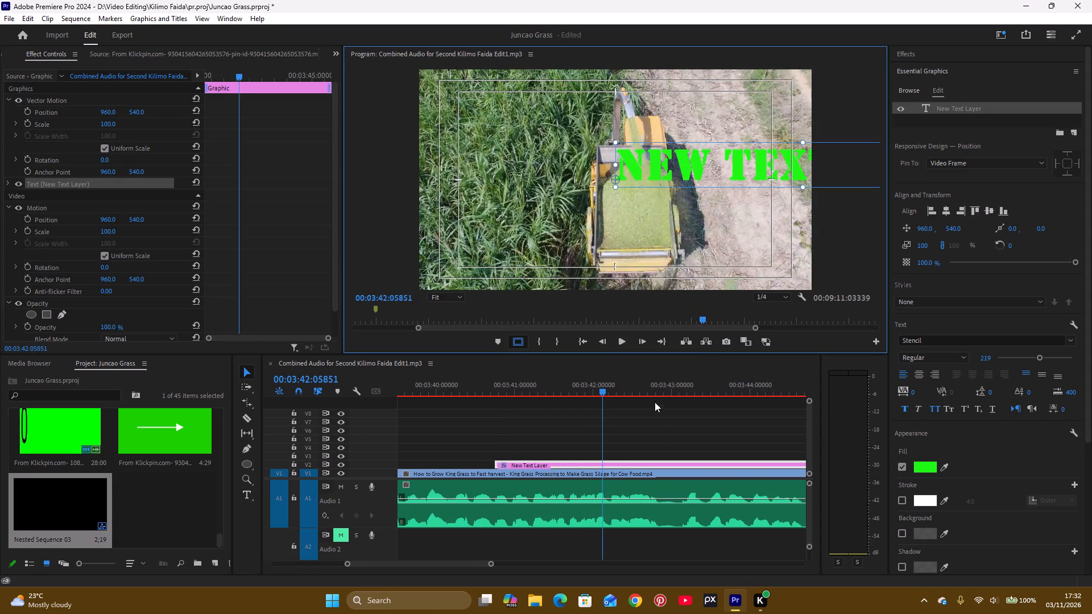
key("space")
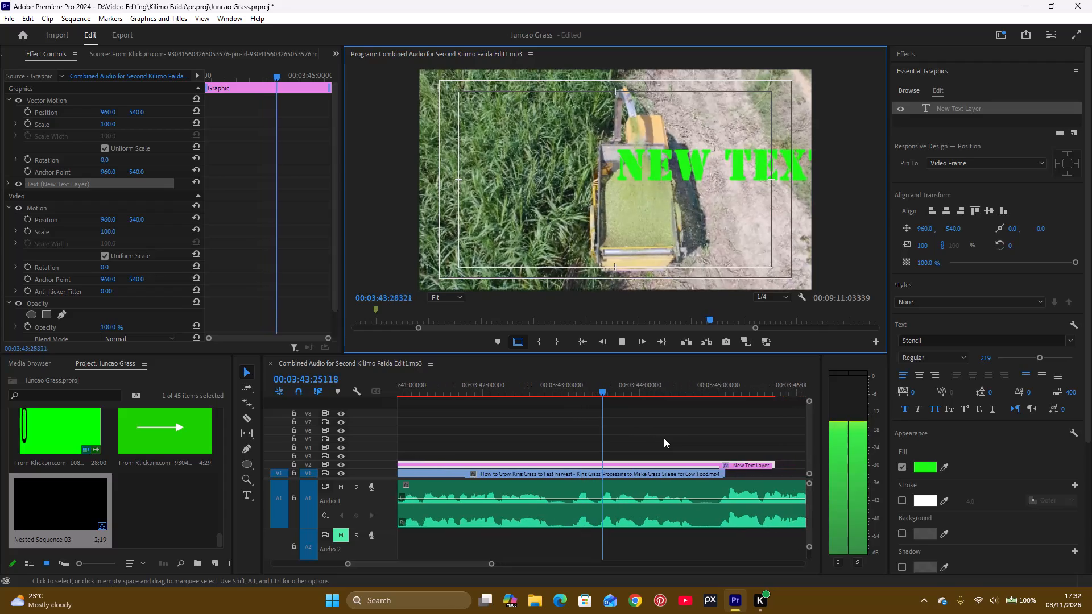
key("space")
key("space")
key("space")
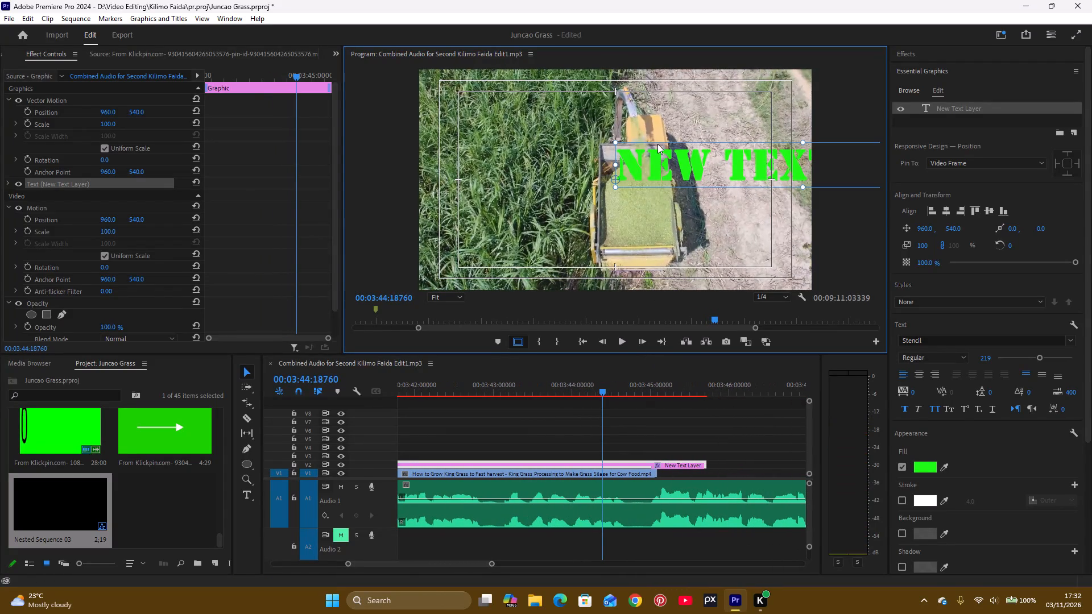
Replace the new text layer's placeholder wording with "18.60% crude protein".
double_click(663, 156)
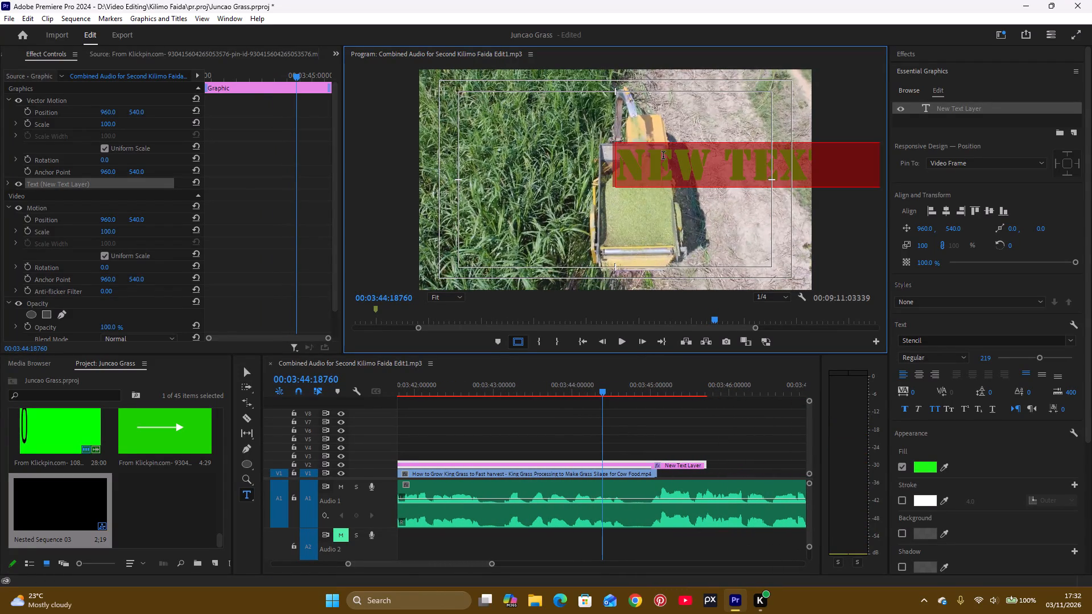
key("1")
type("8.")
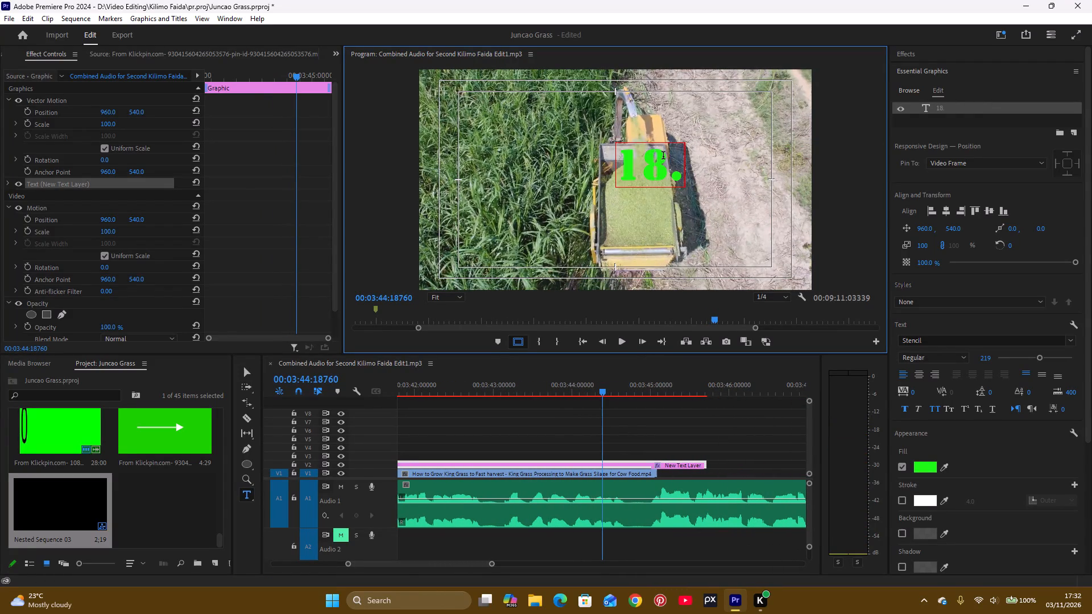
type("60")
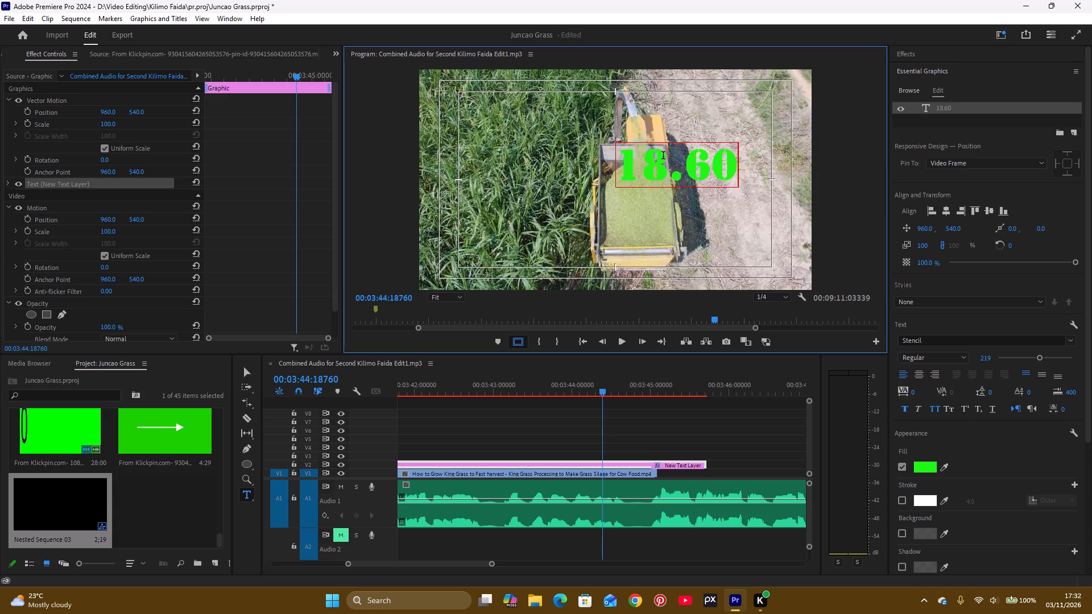
key("shift+percent")
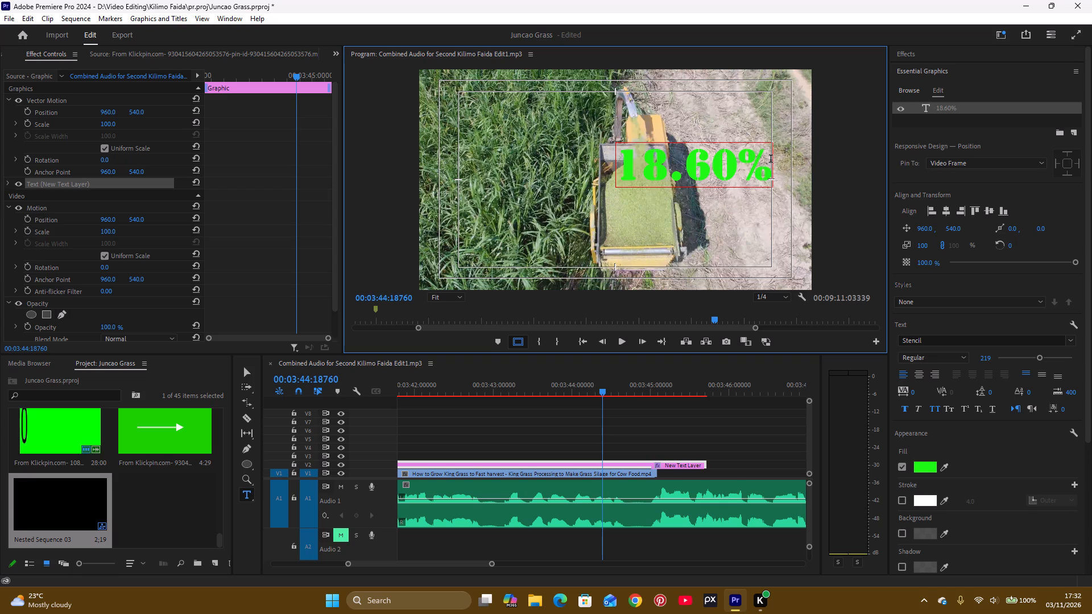
key("space")
type("crude")
key("space")
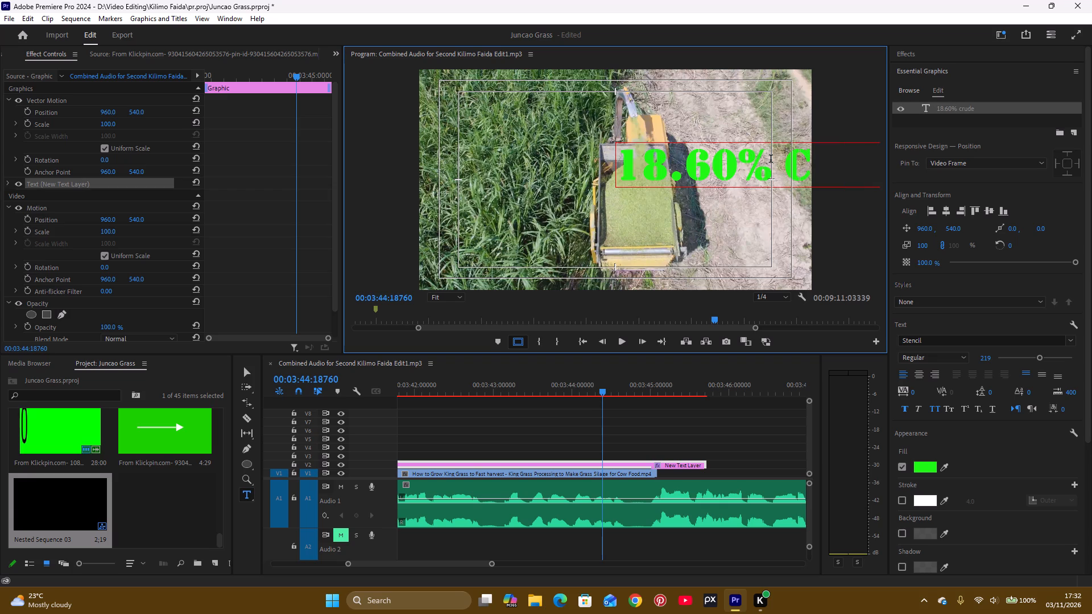
type("protein")
Set the whole title's font size to 158 and centre-align its text.
key("ctrl+a")
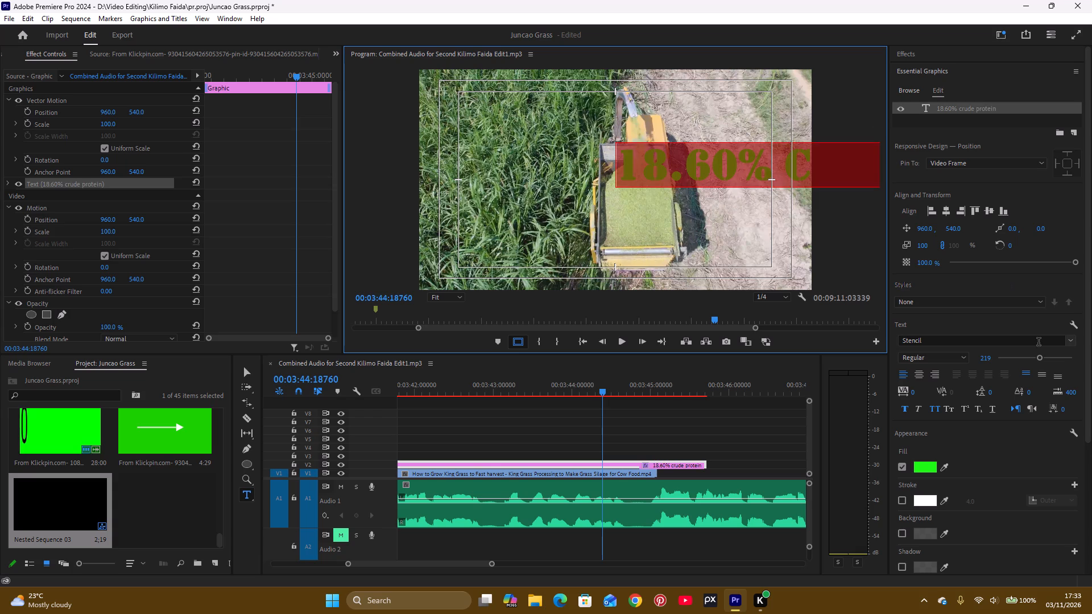
left_click(1025, 361)
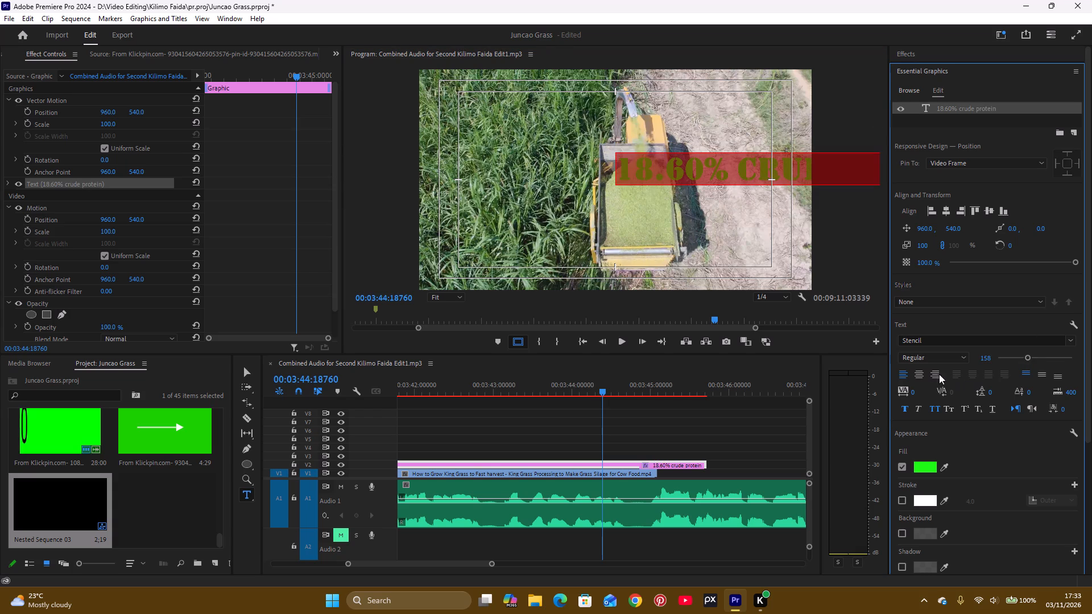
left_click(923, 375)
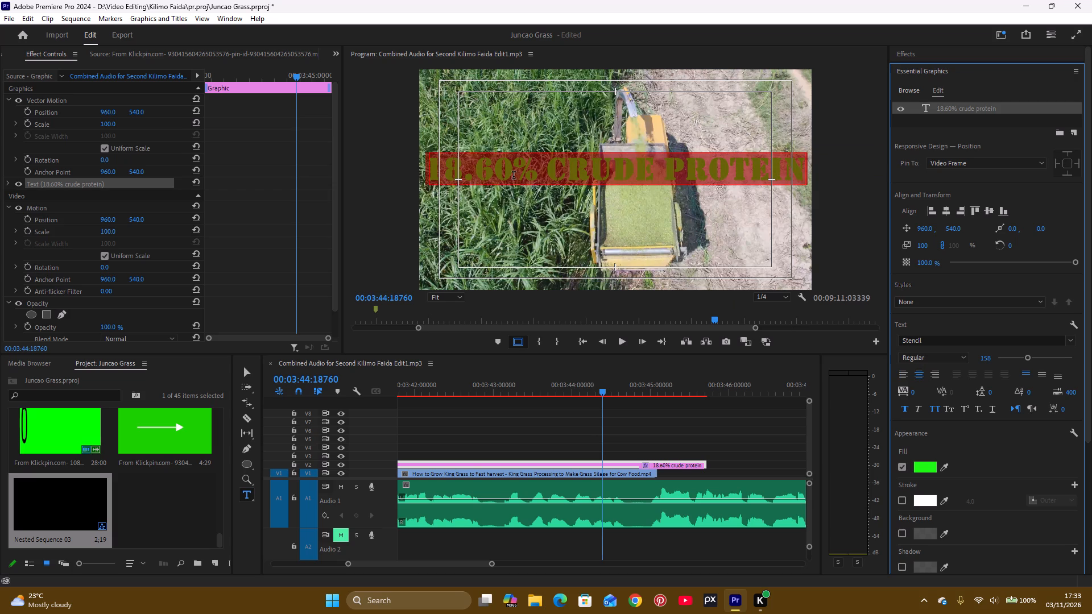
Reduce only the words "crude protein" in the title to font size 98.
left_click(544, 175)
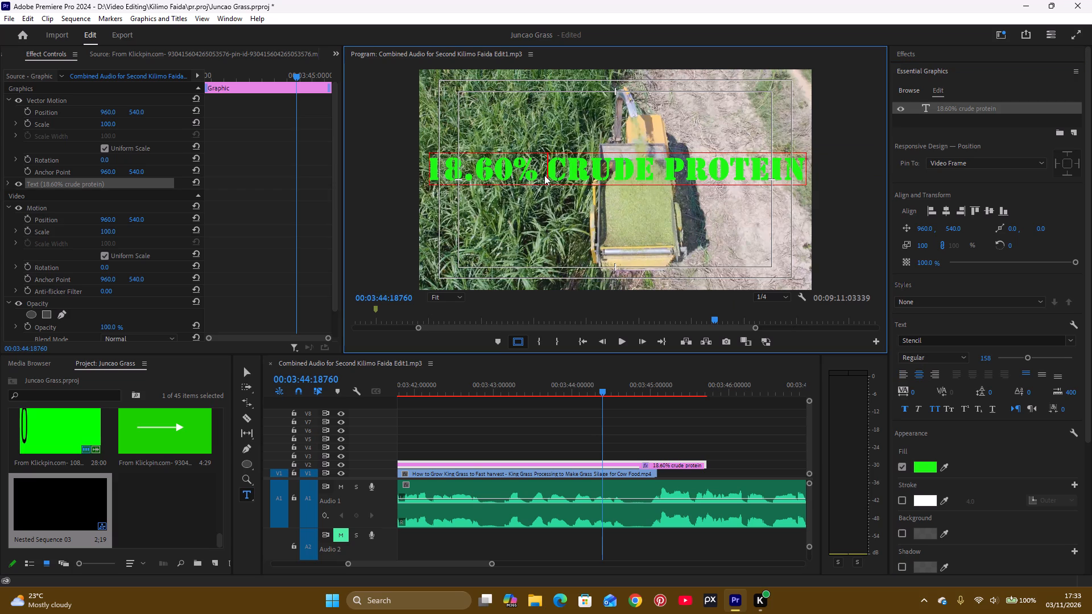
left_click_drag(544, 175, 793, 166)
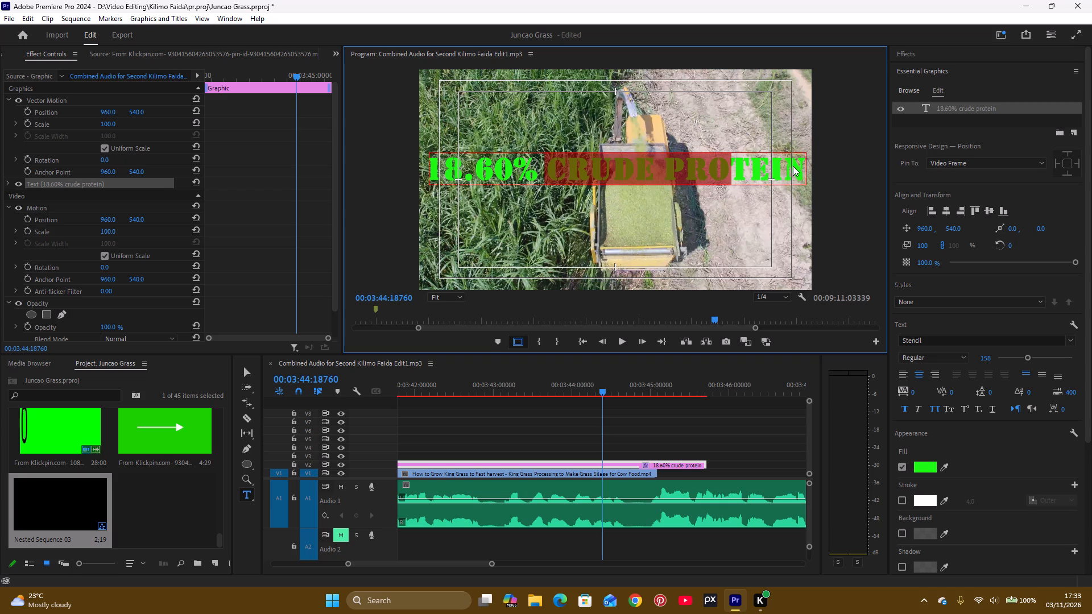
left_click_drag(793, 166, 806, 167)
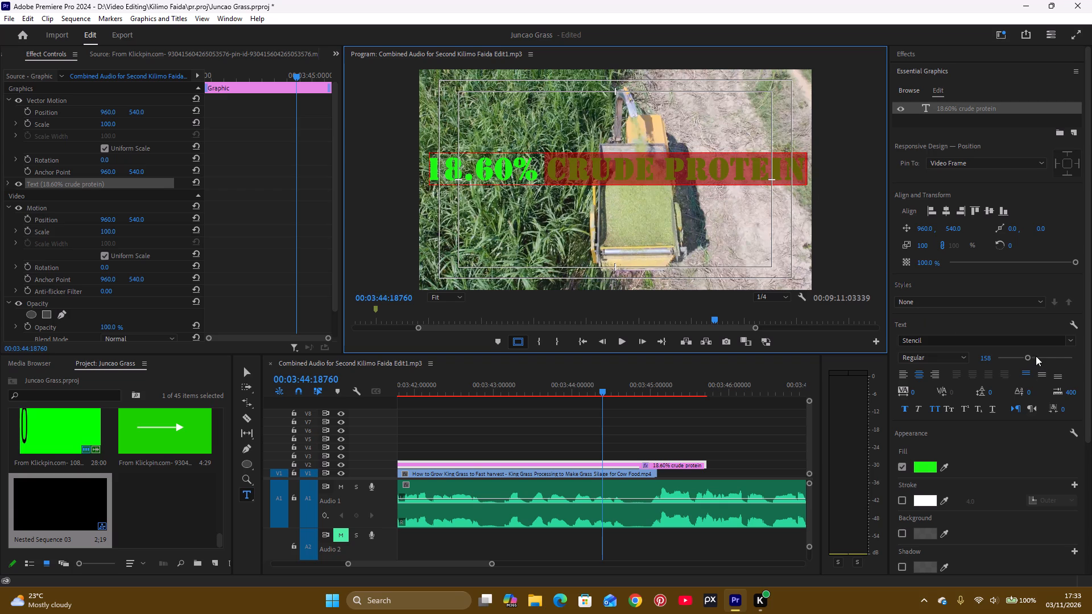
left_click_drag(1027, 353, 1015, 363)
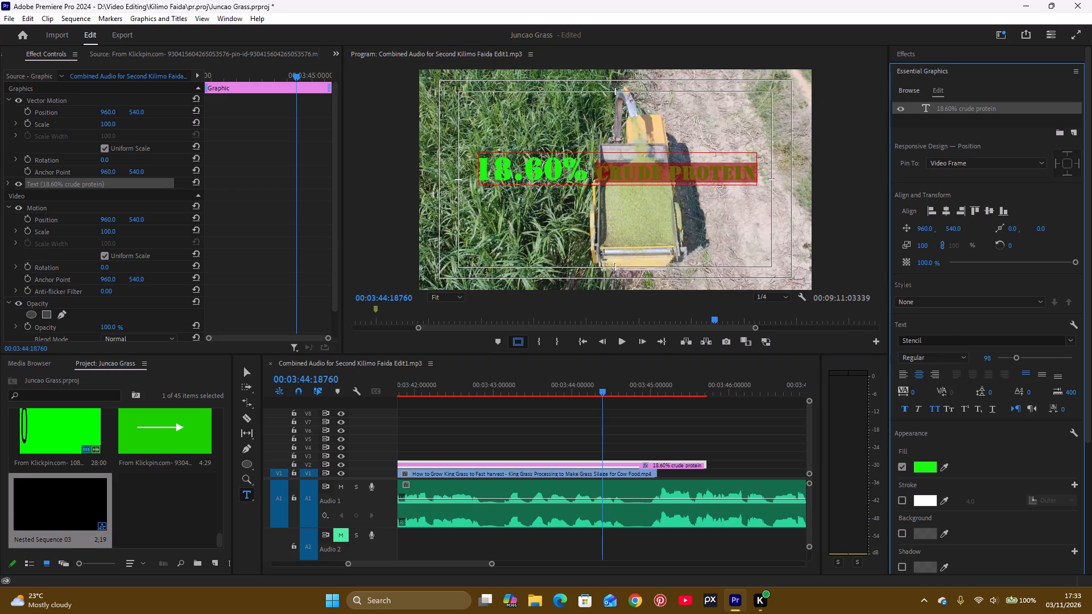
Recolour only the "18.60%" figure in the title white, sampling the fill from the white stroke swatch.
left_click(589, 175)
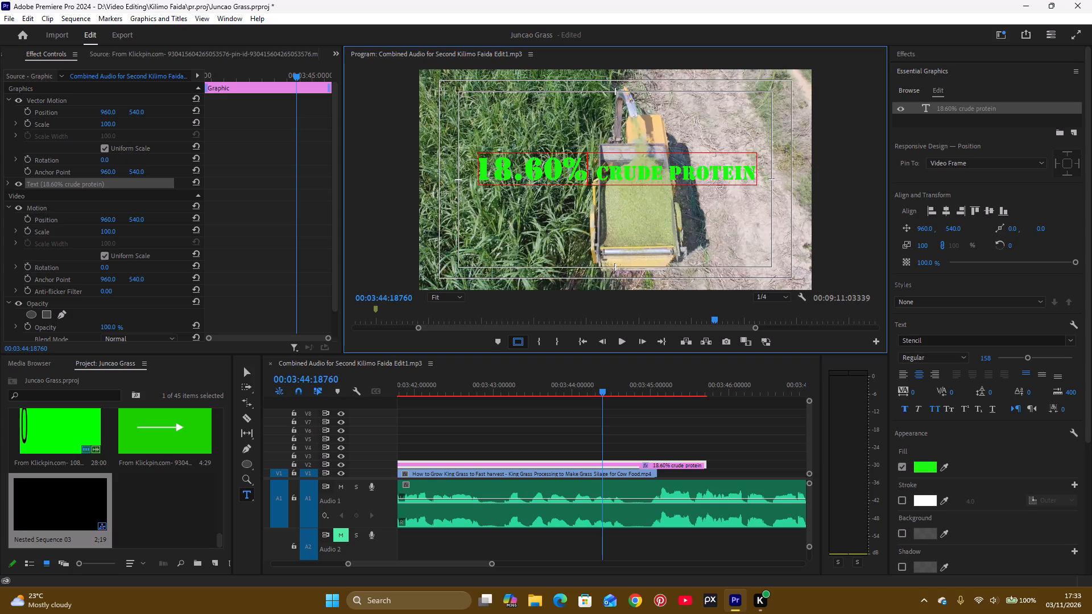
left_click_drag(589, 175, 477, 177)
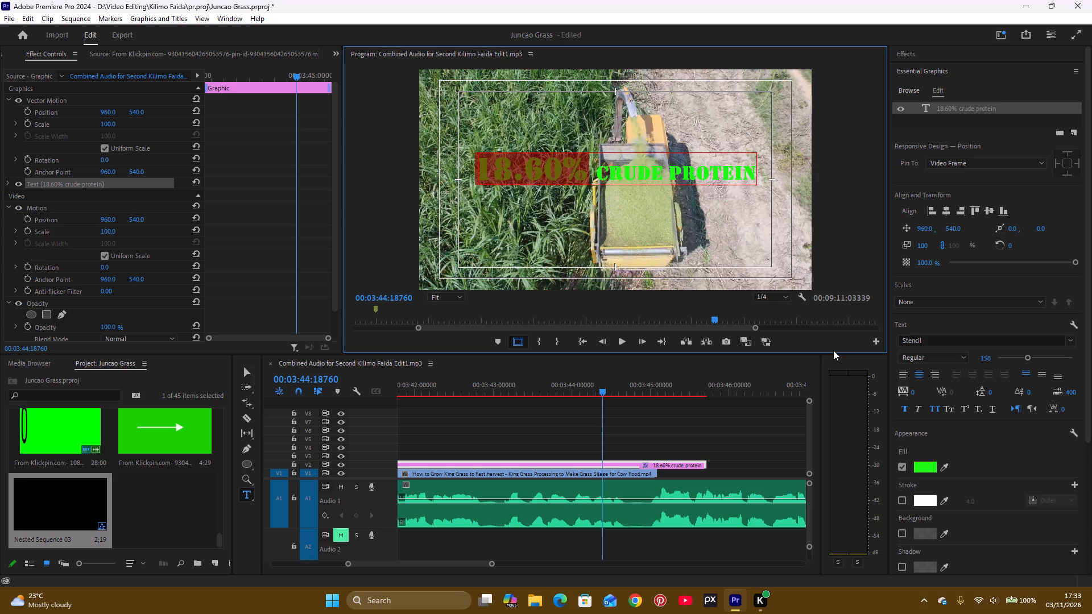
left_click(942, 468)
left_click(923, 507)
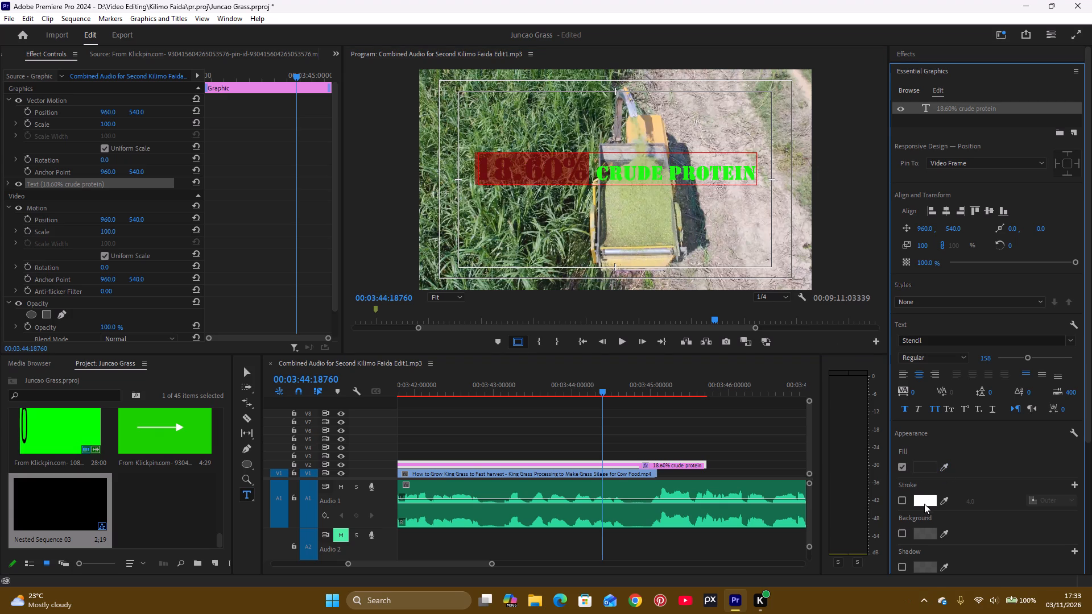
left_click(994, 423)
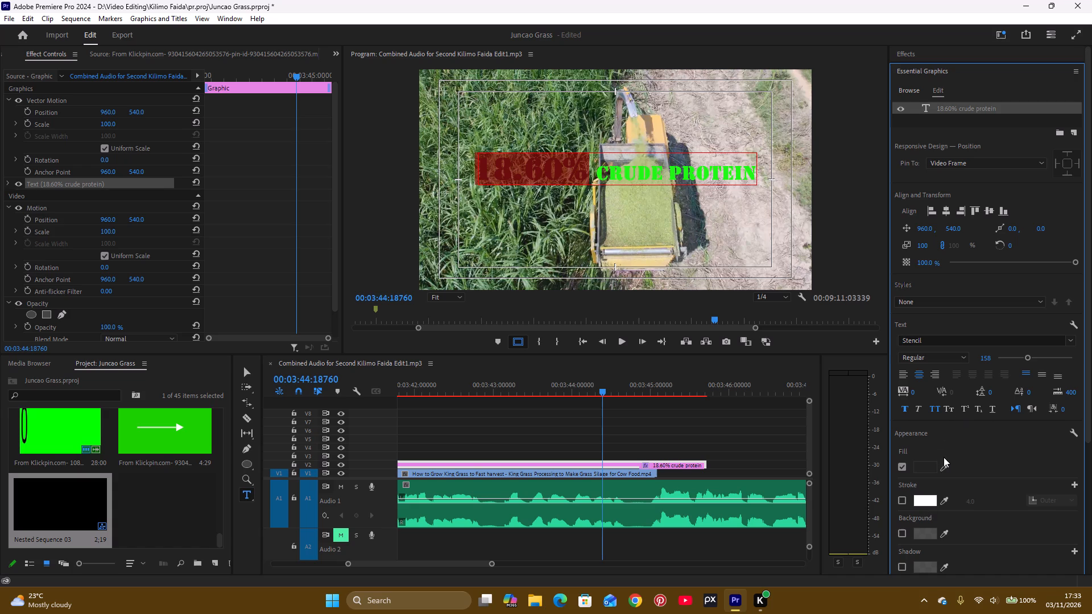
left_click(944, 469)
left_click(931, 502)
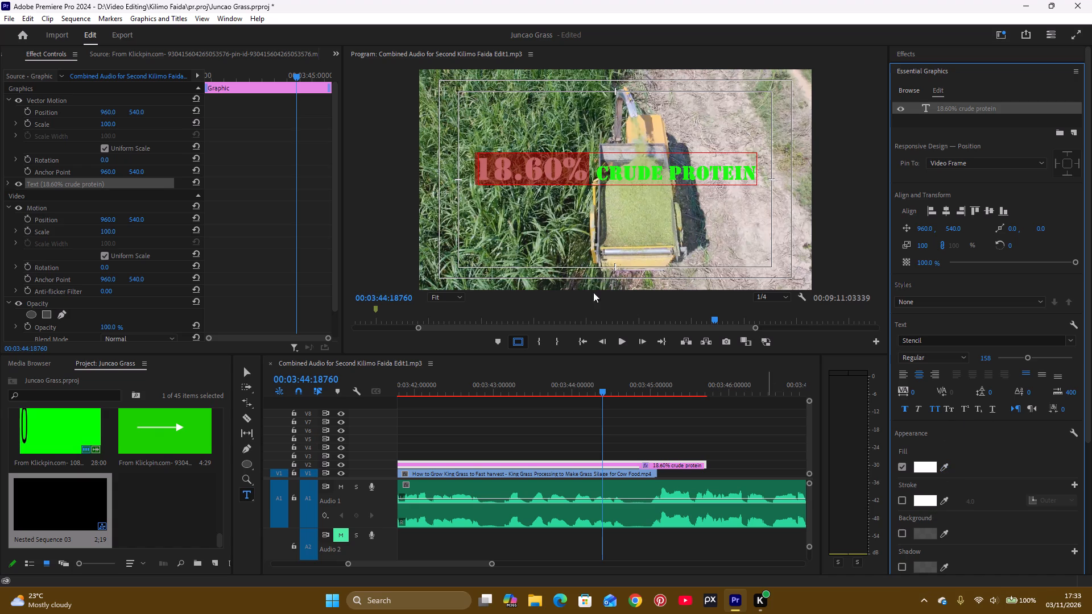
Play the narration over the end of the crude protein title to find where the spoken phrase finishes.
left_click(618, 374)
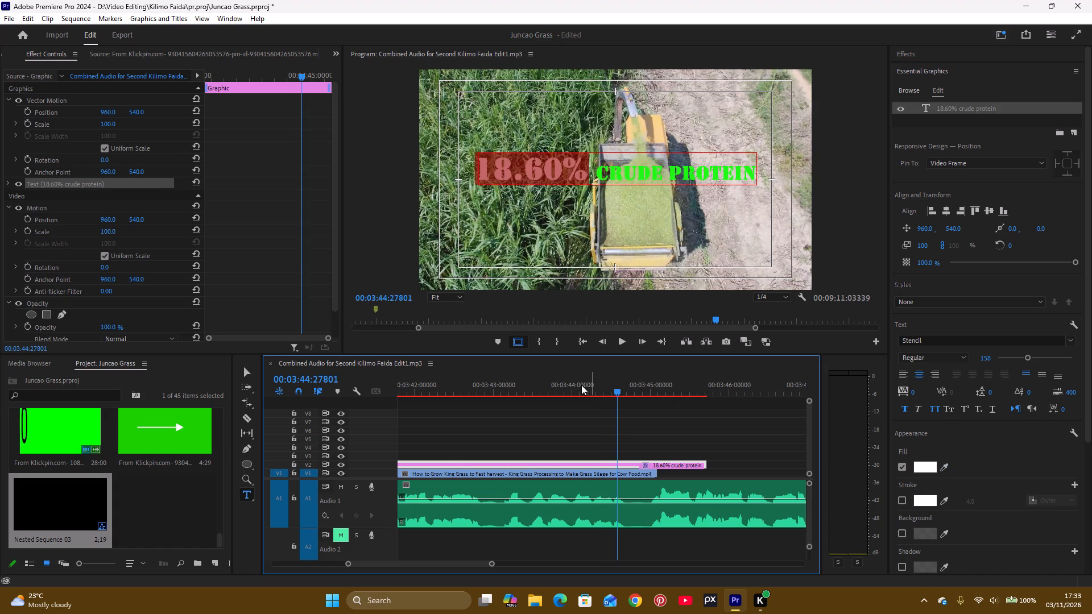
left_click(543, 381)
key("space")
key("space")
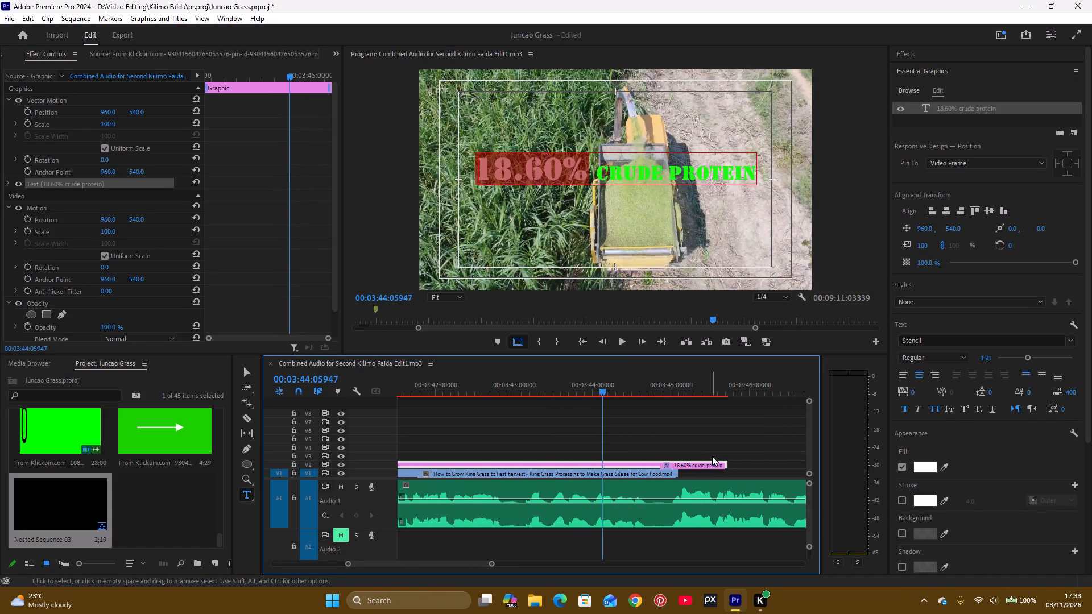
key("space")
key("space")
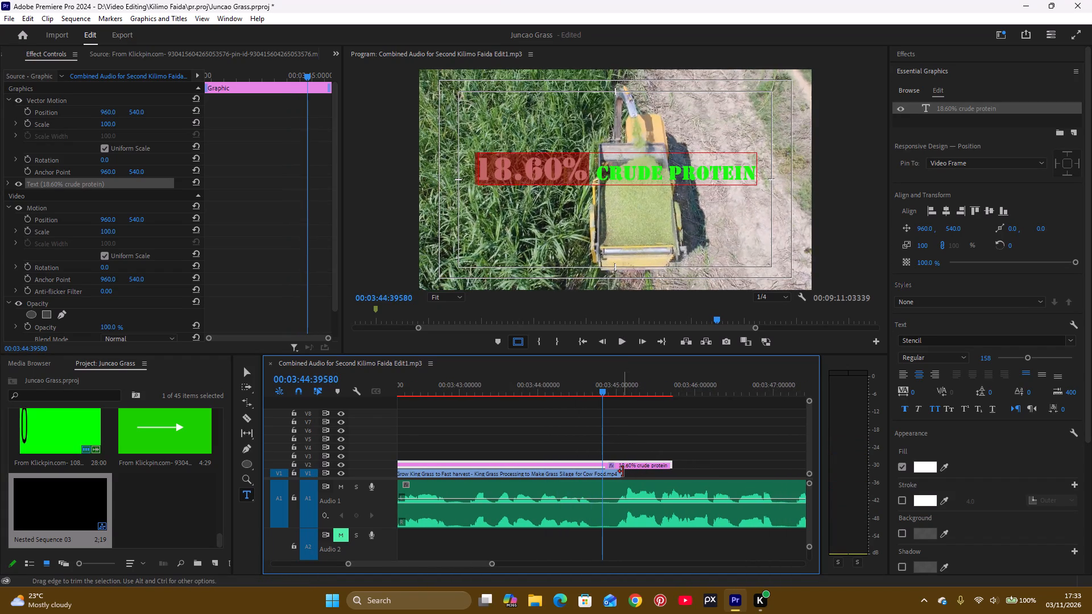
left_click(623, 471)
key("space")
key("space")
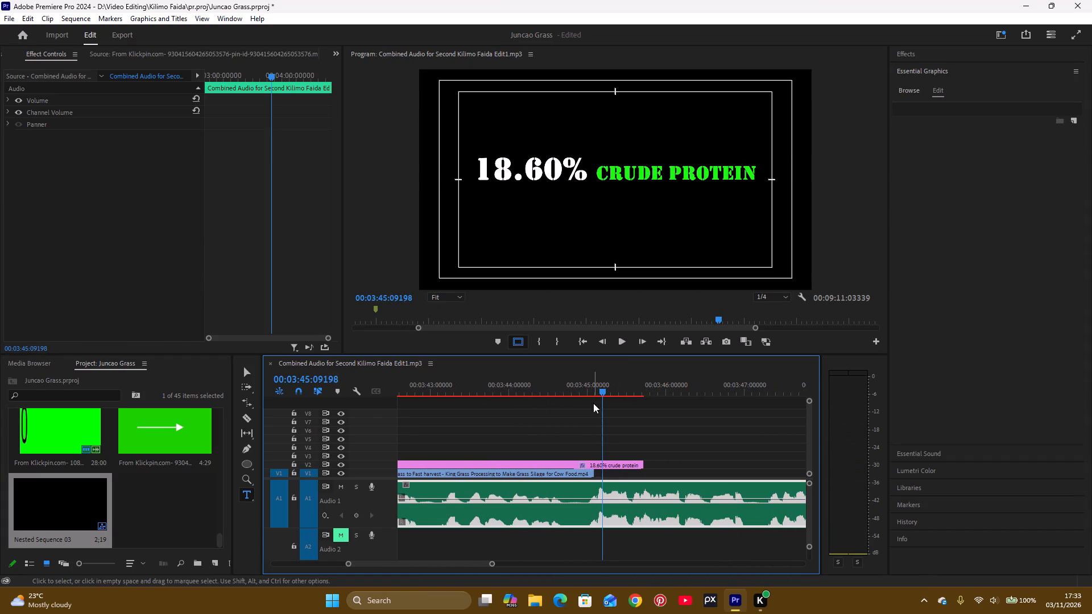
Trim the ends of the harvesting footage and the 18.60% crude protein title to about 00:03:44:46766.
left_click(587, 383)
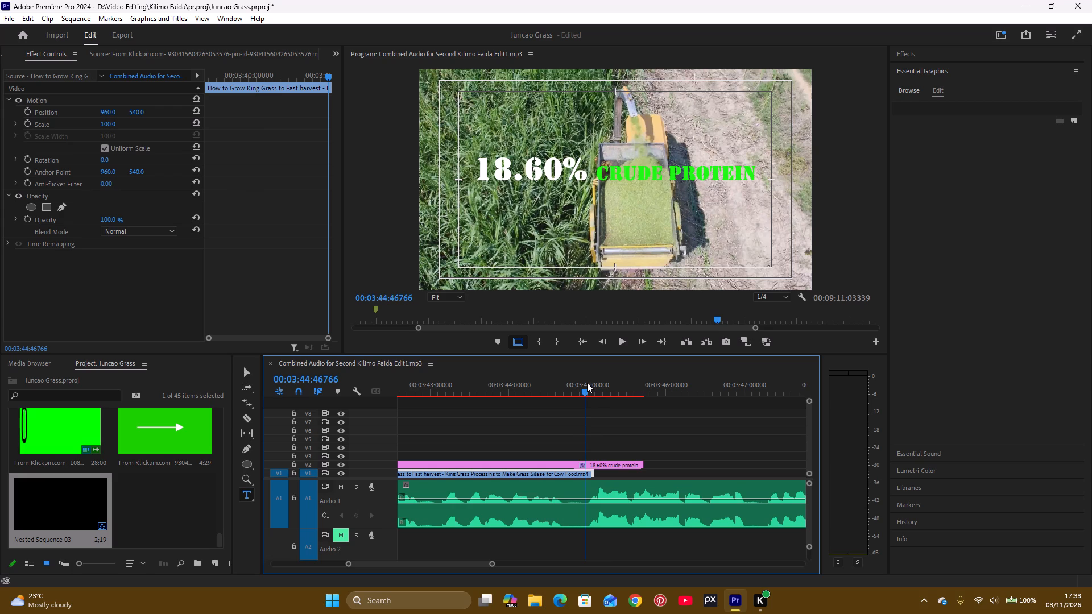
left_click_drag(592, 472, 586, 478)
left_click(586, 478)
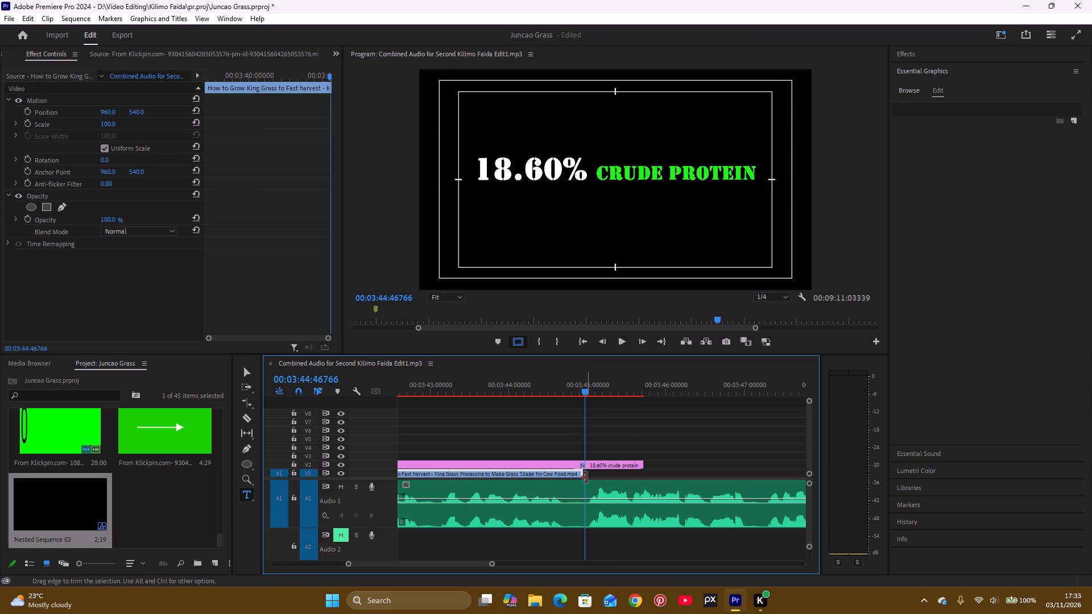
left_click_drag(584, 473, 586, 479)
left_click_drag(640, 465, 589, 466)
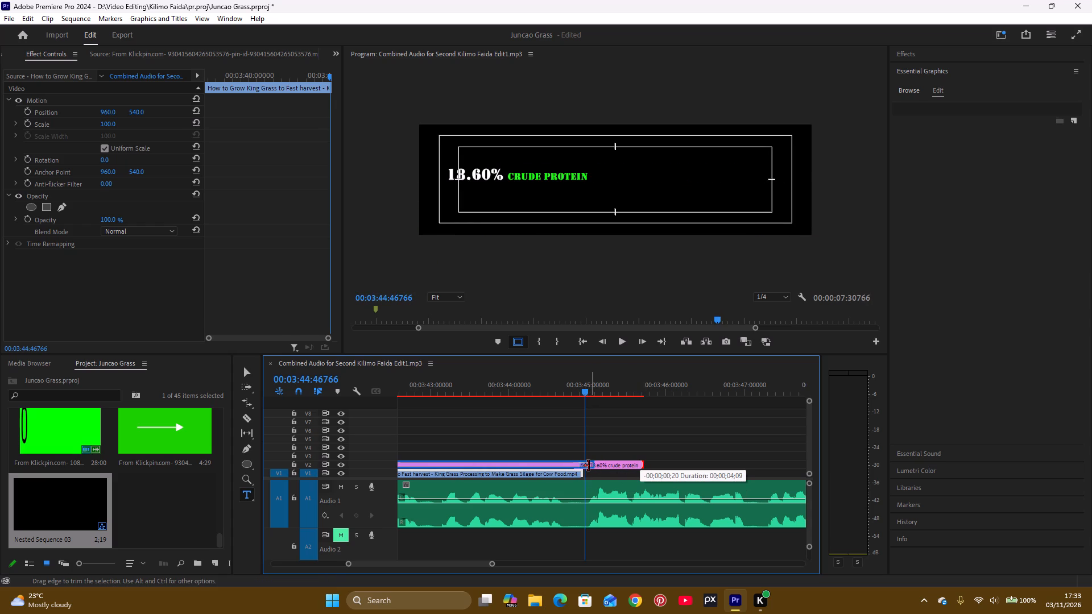
left_click_drag(589, 466, 586, 466)
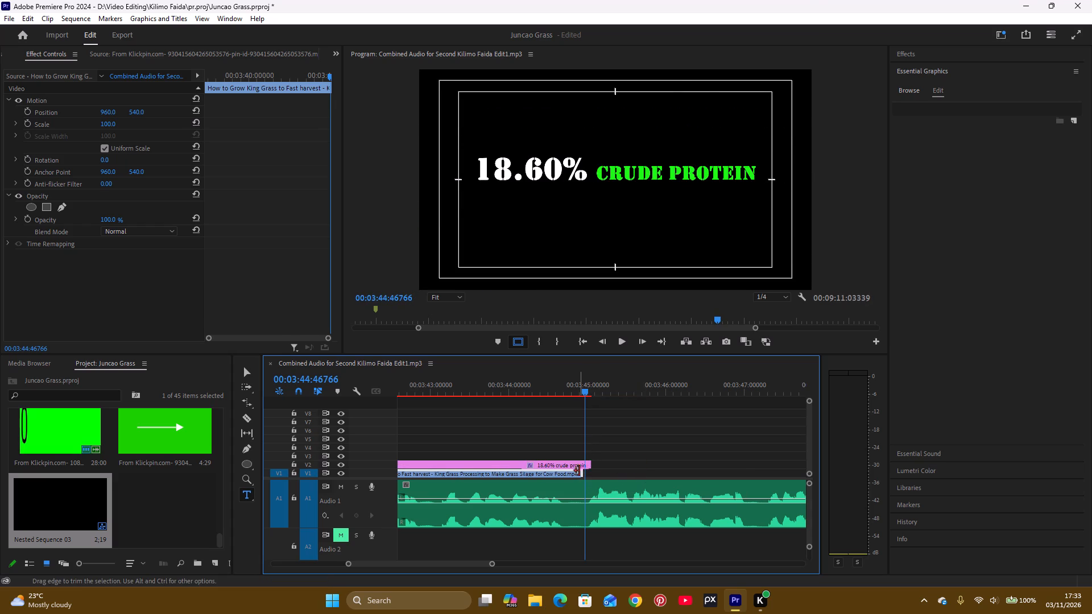
left_click_drag(589, 464, 580, 468)
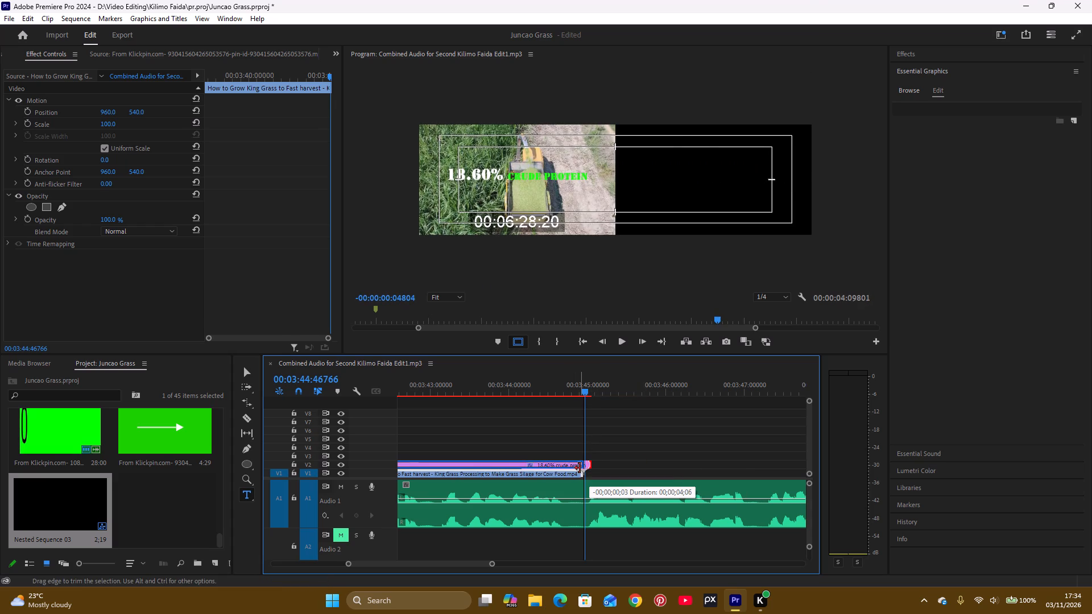
left_click_drag(580, 468, 581, 470)
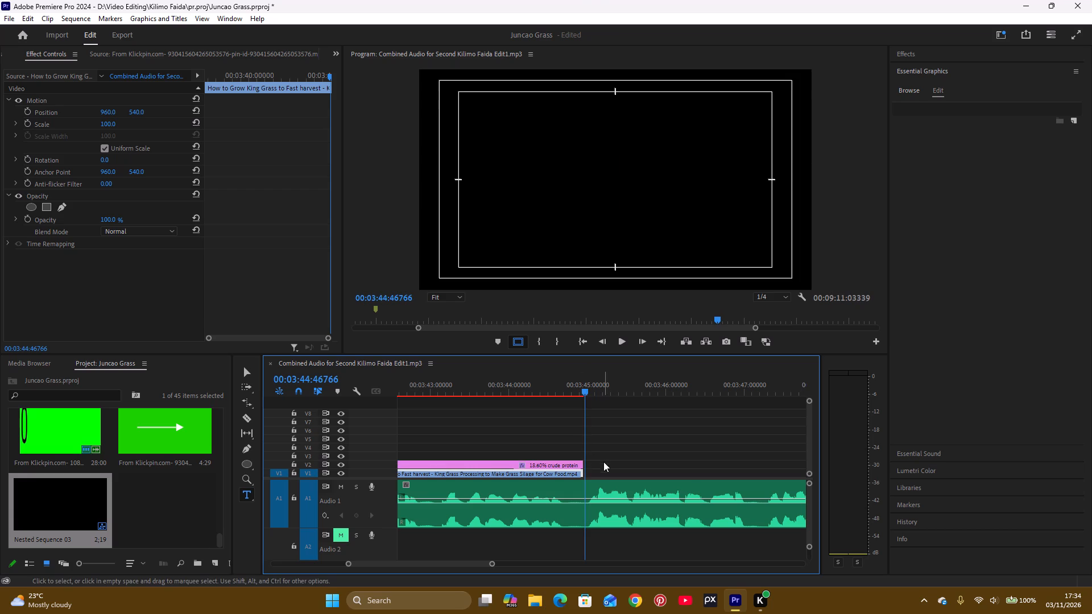
Play back the trimmed crude protein title and footage to check their ending against the narration.
left_click(543, 381)
key("space")
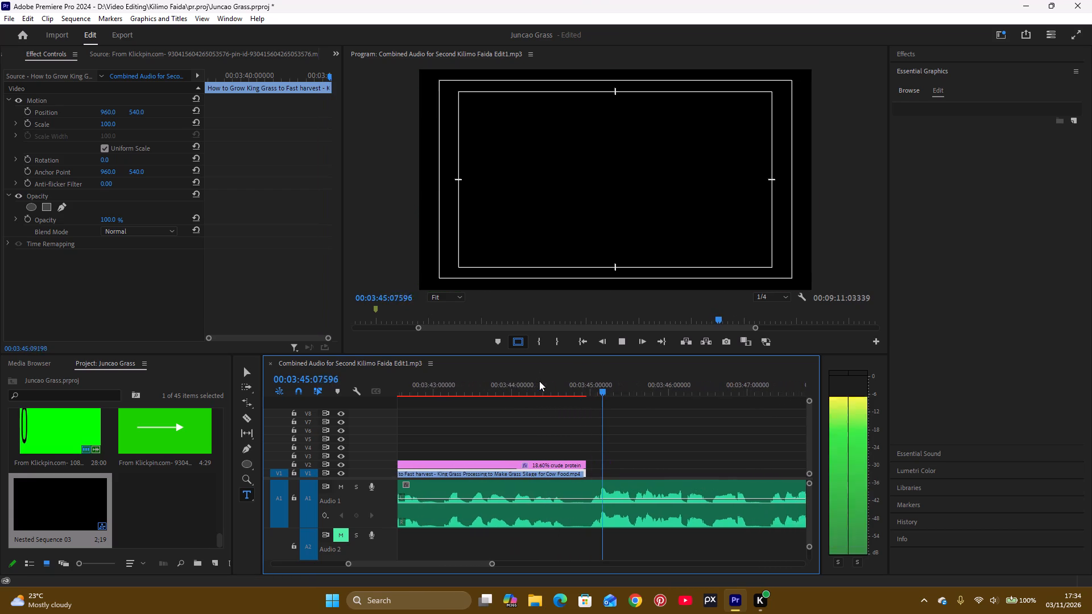
key("space")
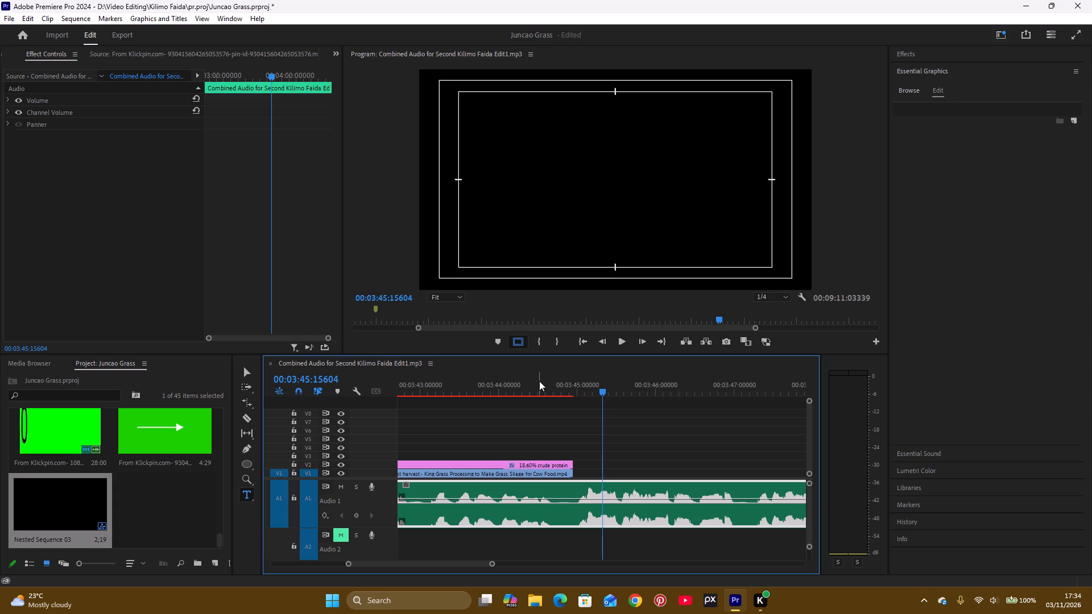
left_click(451, 387)
key("space")
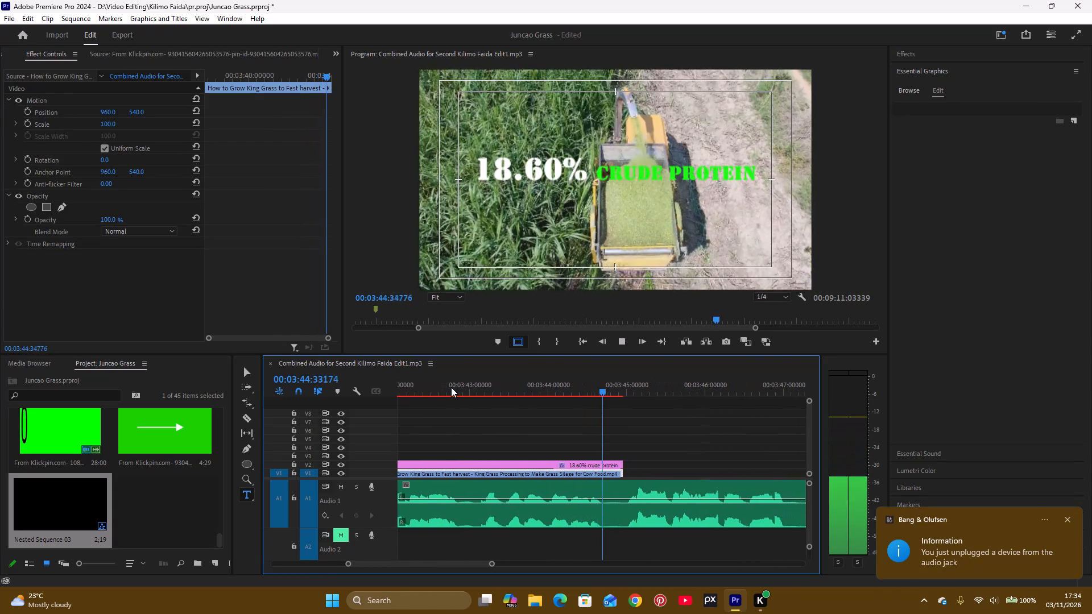
key("space")
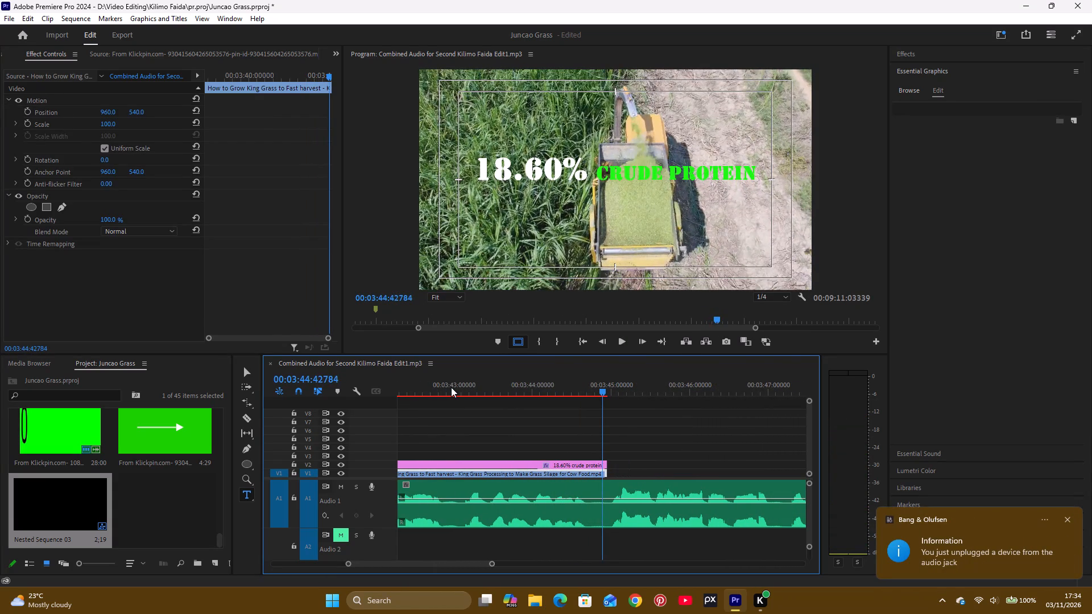
key("space")
key("space")
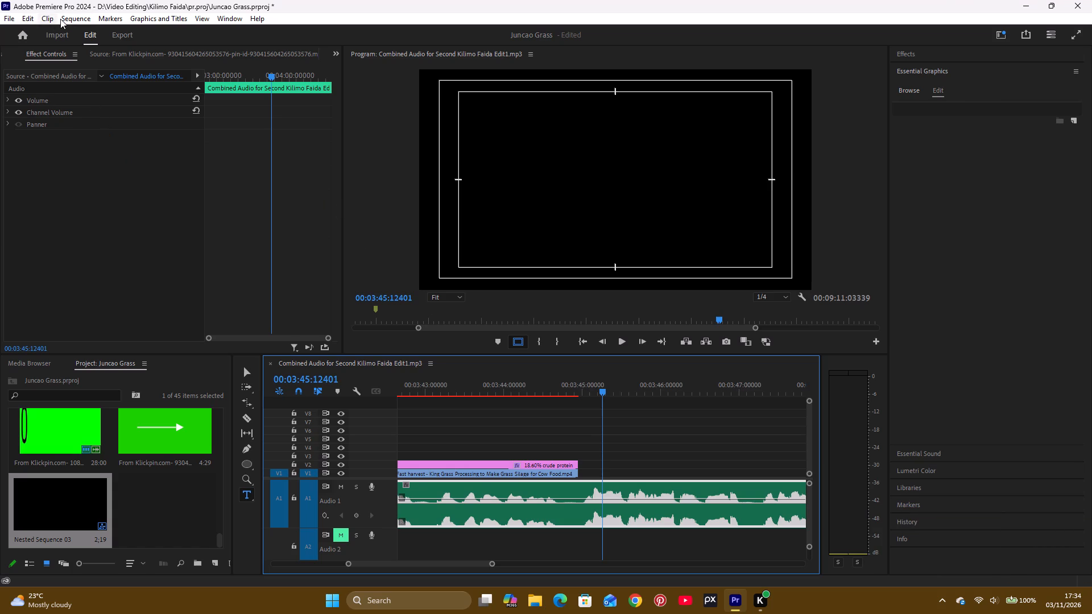
Look through the keyboard shortcuts list, examining the tool and marker commands and their assigned shortcuts.
left_click(37, 19)
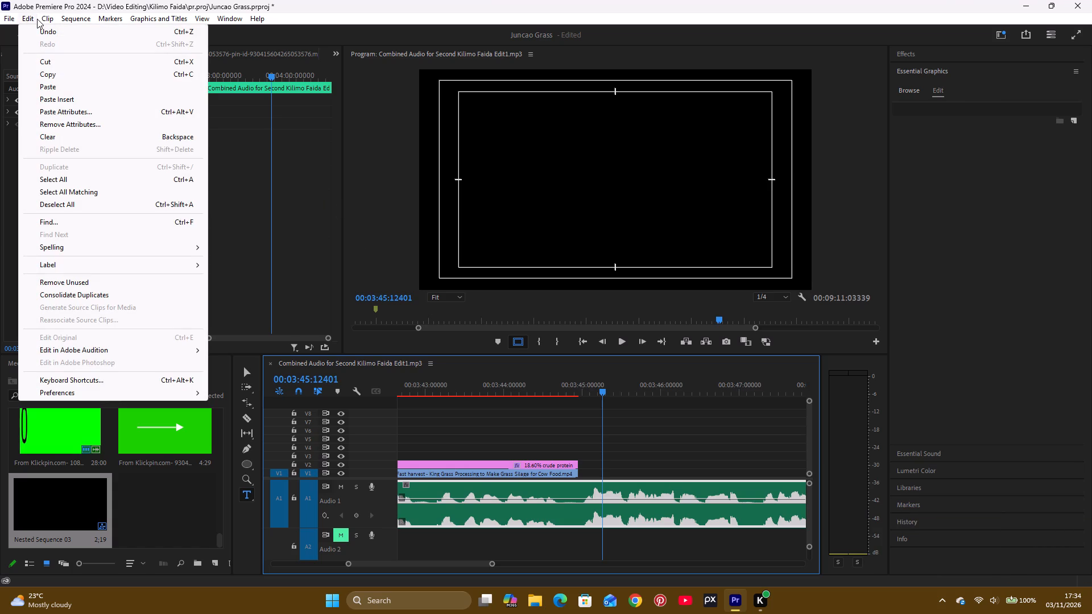
left_click(55, 381)
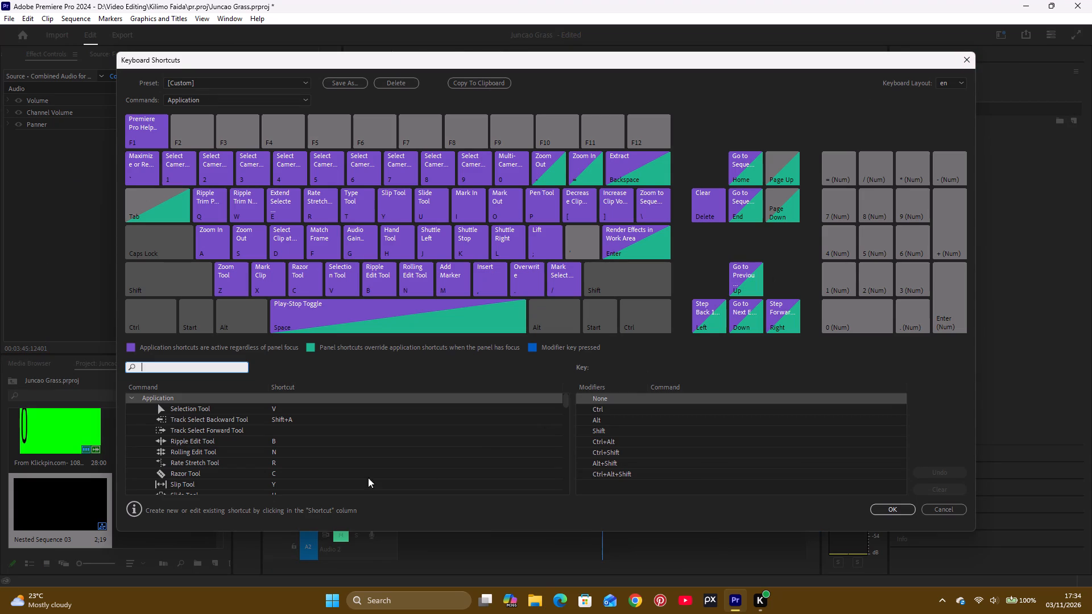
scroll(336, 463, "down", 9)
scroll(333, 456, "up", 1)
scroll(333, 456, "down", 5)
scroll(333, 456, "up", 1)
scroll(333, 456, "down", 1)
scroll(333, 456, "up", 1)
scroll(333, 456, "down", 3)
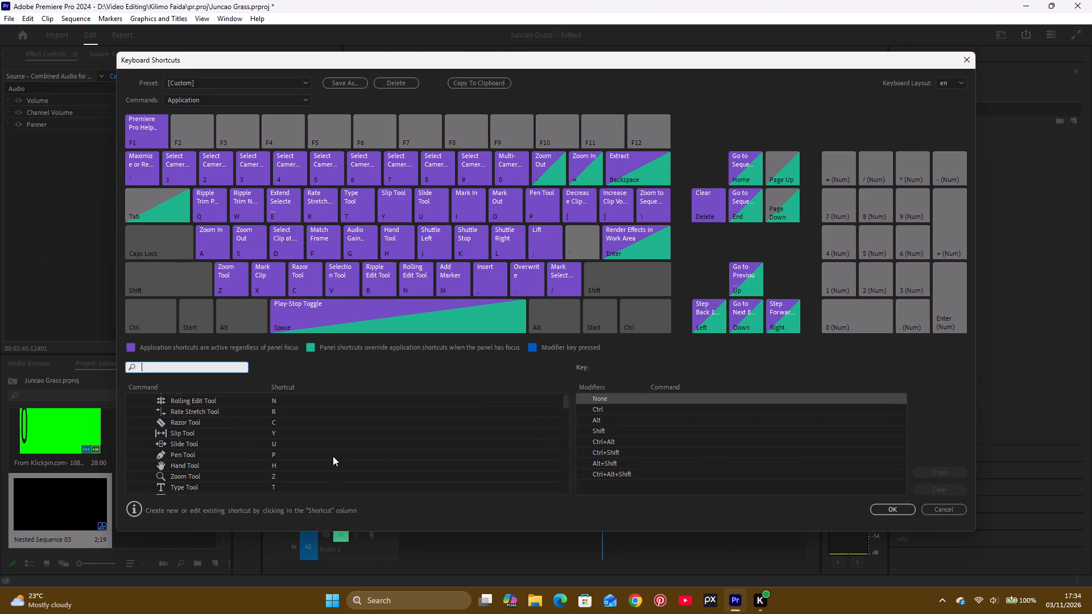
scroll(333, 456, "down", 12)
scroll(333, 456, "up", 1)
scroll(333, 456, "down", 8)
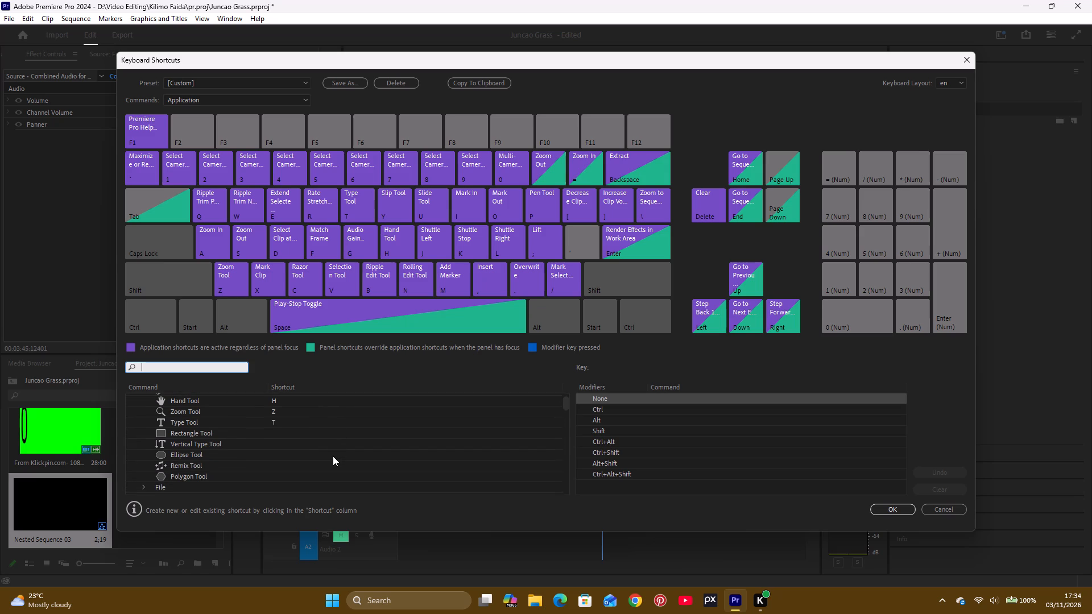
scroll(333, 456, "down", 14)
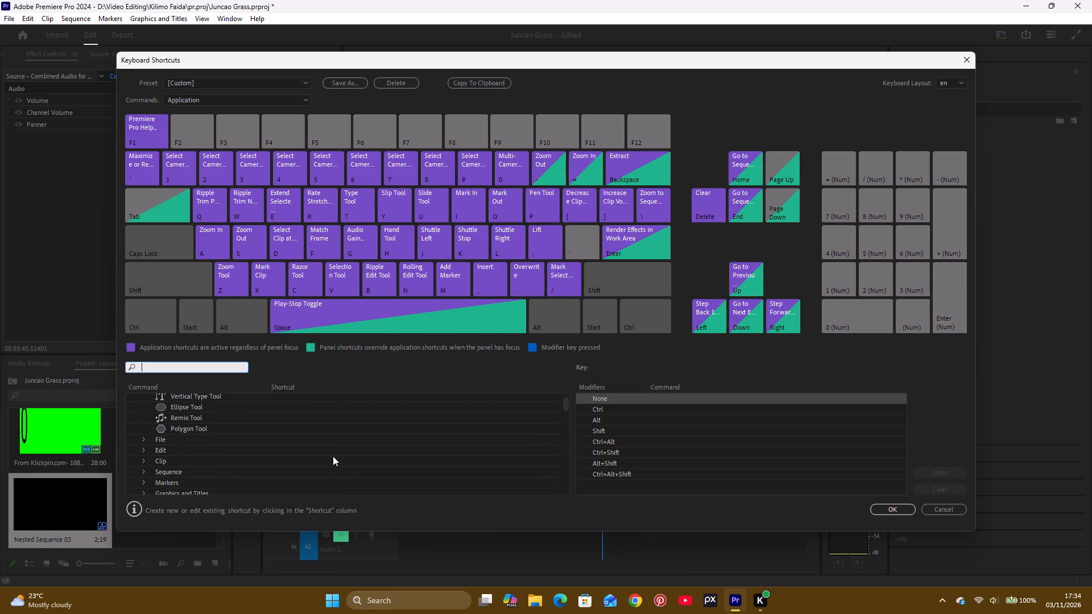
scroll(333, 456, "down", 1)
scroll(333, 456, "up", 1)
scroll(333, 456, "down", 1)
scroll(333, 456, "up", 1)
scroll(333, 456, "down", 13)
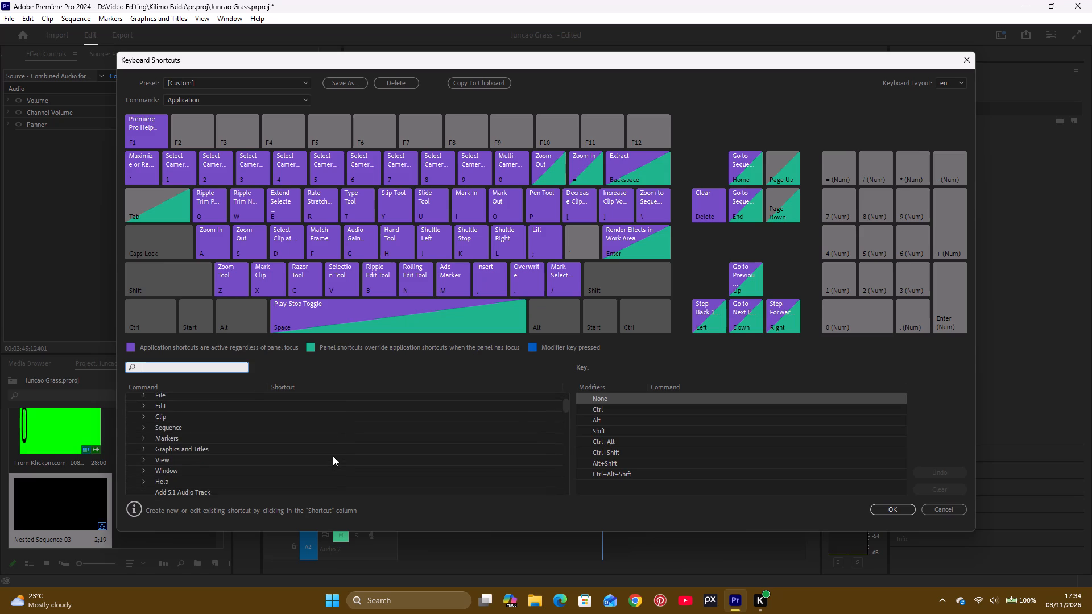
scroll(333, 456, "down", 6)
scroll(333, 456, "up", 1)
scroll(333, 456, "down", 3)
scroll(333, 456, "up", 1)
scroll(333, 456, "down", 5)
scroll(333, 456, "up", 1)
scroll(333, 456, "down", 1)
scroll(333, 456, "up", 1)
scroll(333, 456, "down", 5)
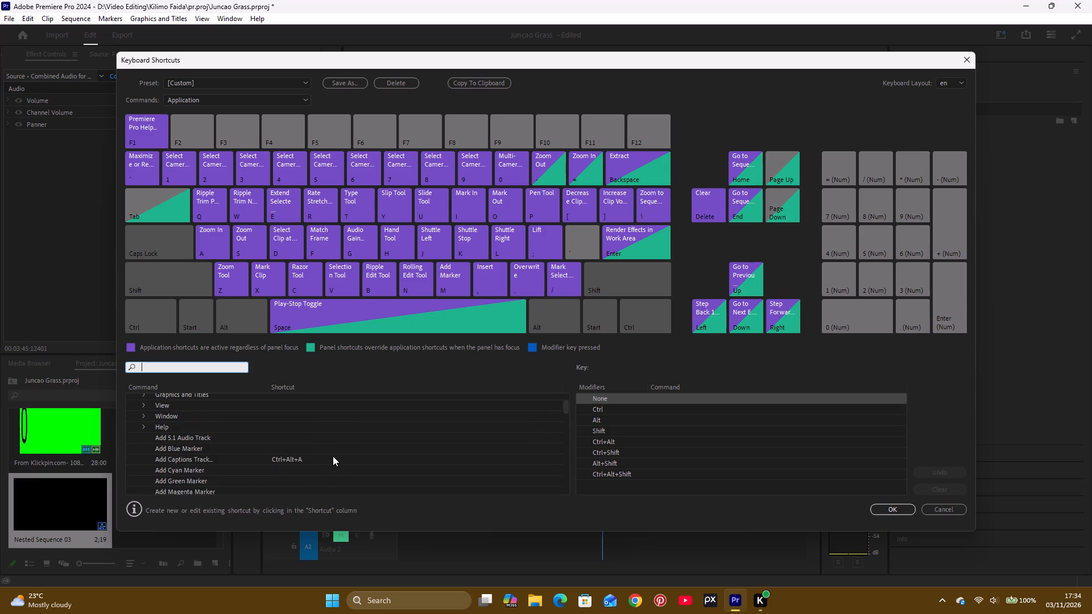
scroll(333, 456, "down", 8)
scroll(333, 456, "up", 1)
scroll(333, 456, "down", 7)
scroll(333, 456, "up", 1)
scroll(333, 456, "down", 1)
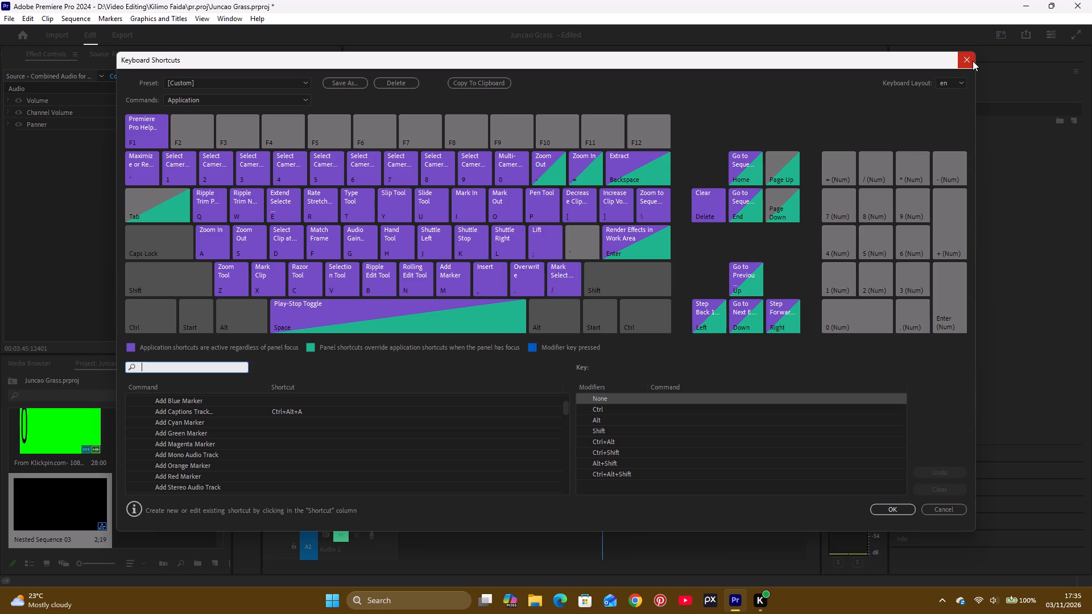
left_click(973, 61)
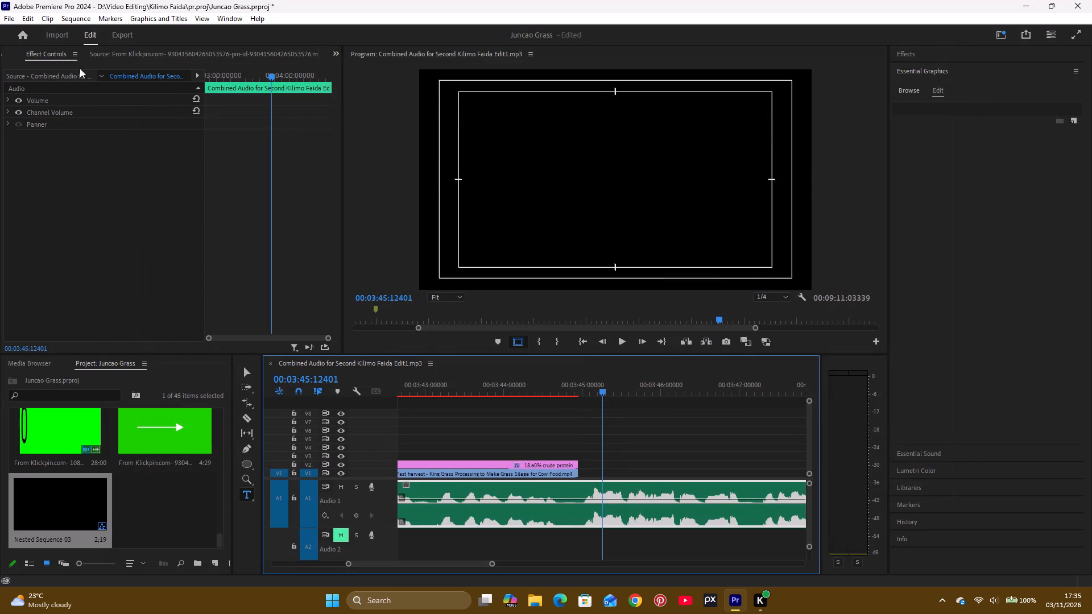
Set the default audio output in the audio hardware preferences to Speakers (Conexant ISST Audio) and apply the device change.
left_click(31, 14)
left_click(104, 397)
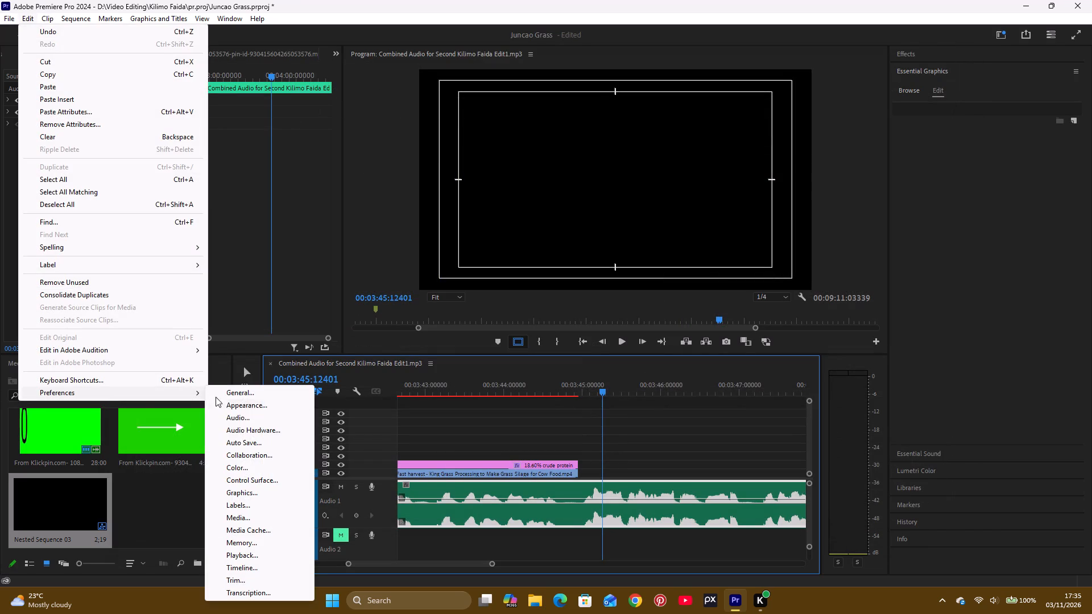
left_click(237, 417)
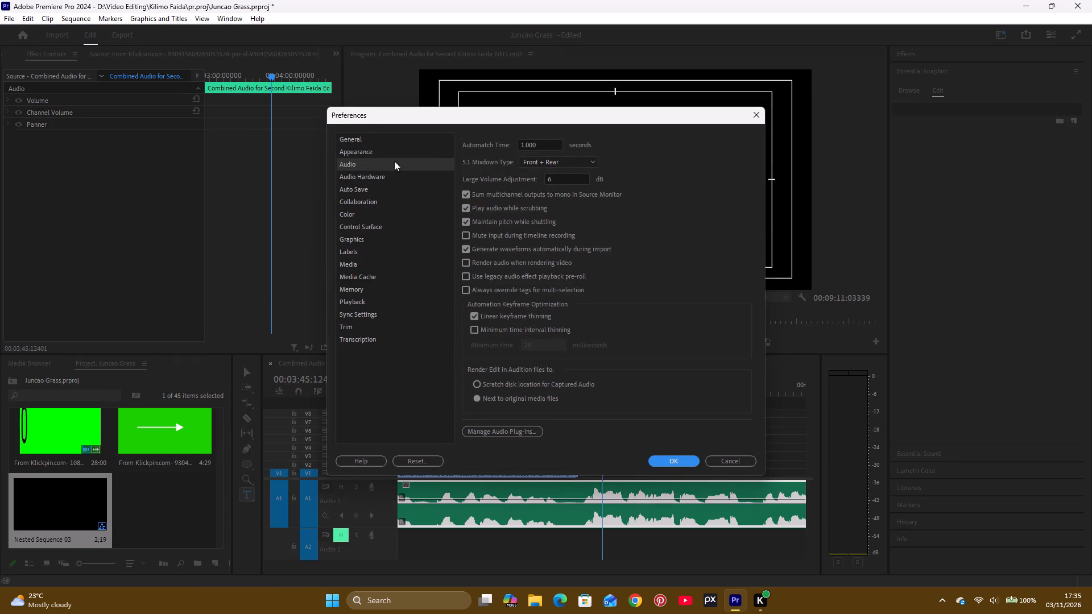
left_click(374, 179)
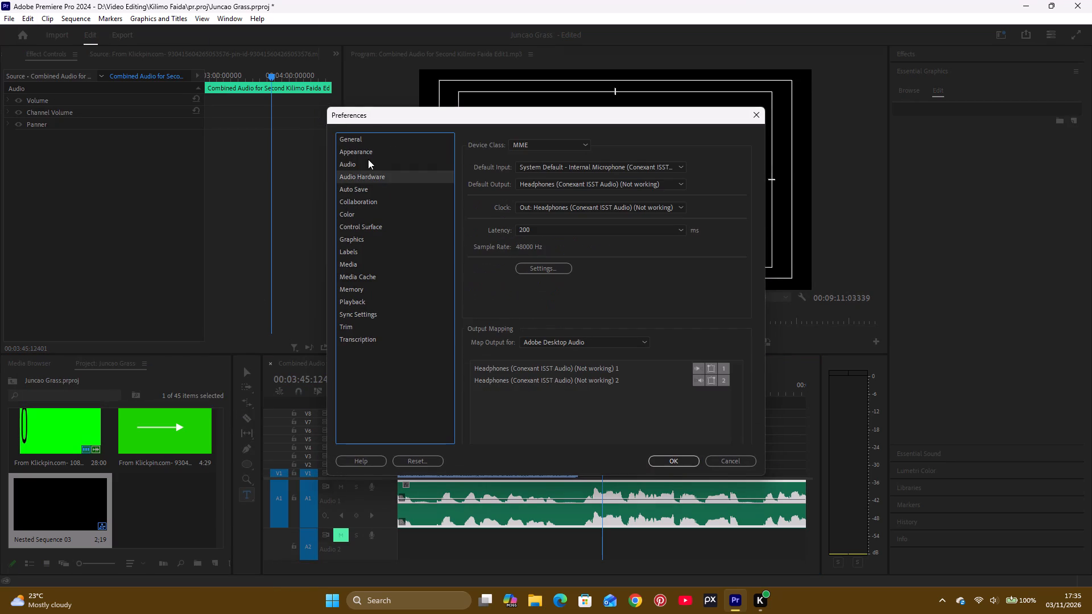
left_click(368, 160)
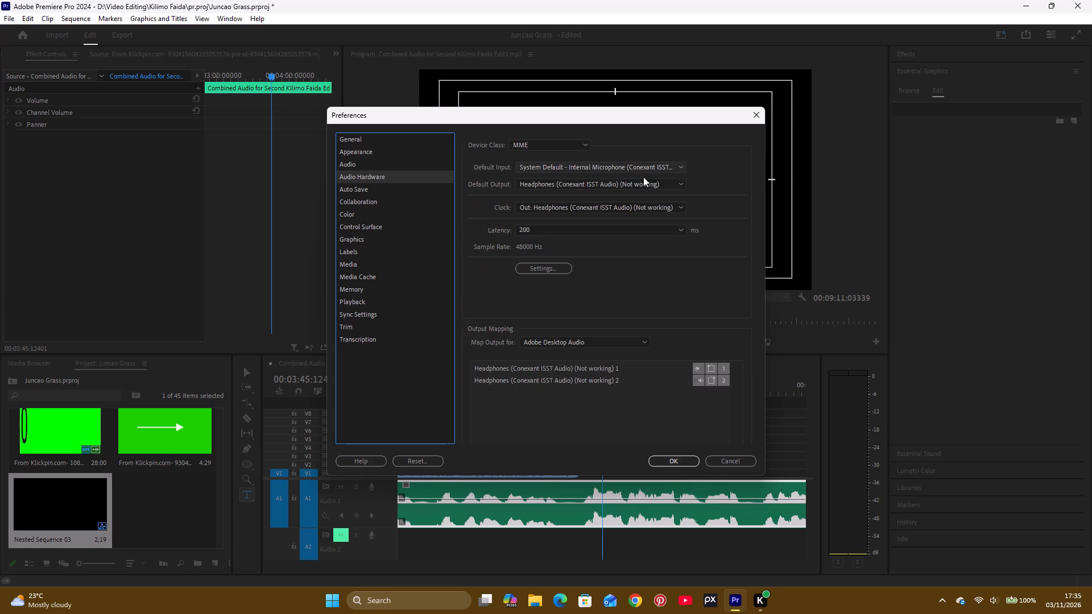
left_click(643, 172)
left_click(667, 169)
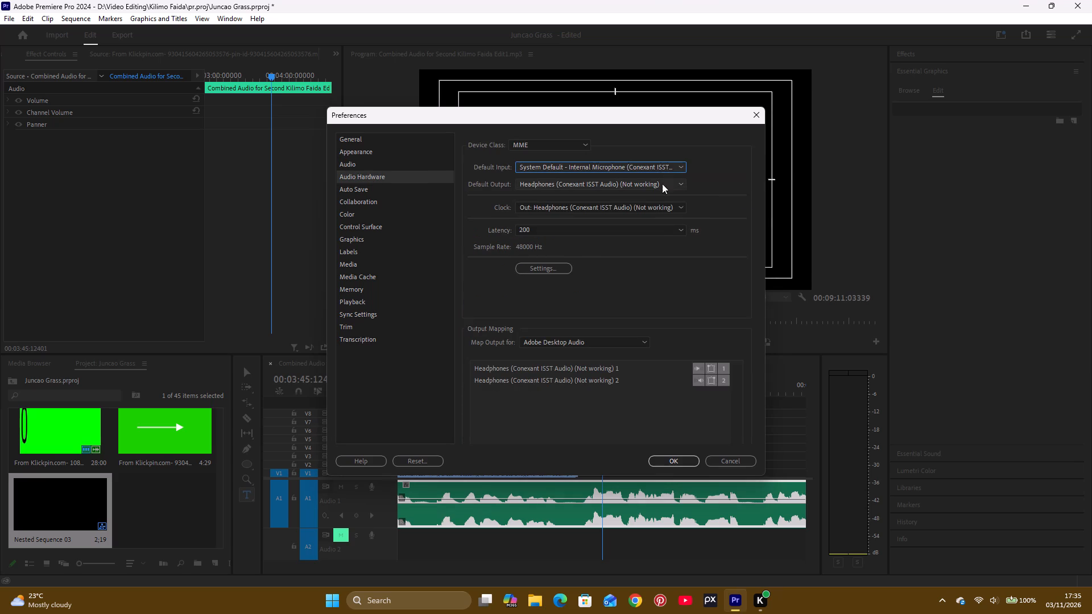
left_click(659, 188)
left_click(621, 213)
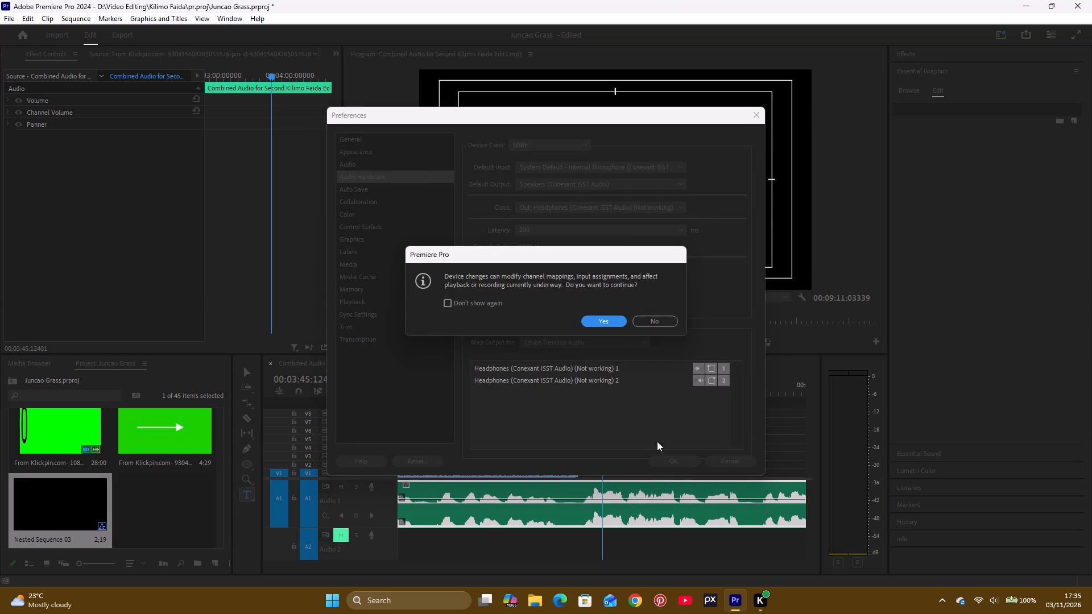
left_click(599, 316)
left_click(688, 463)
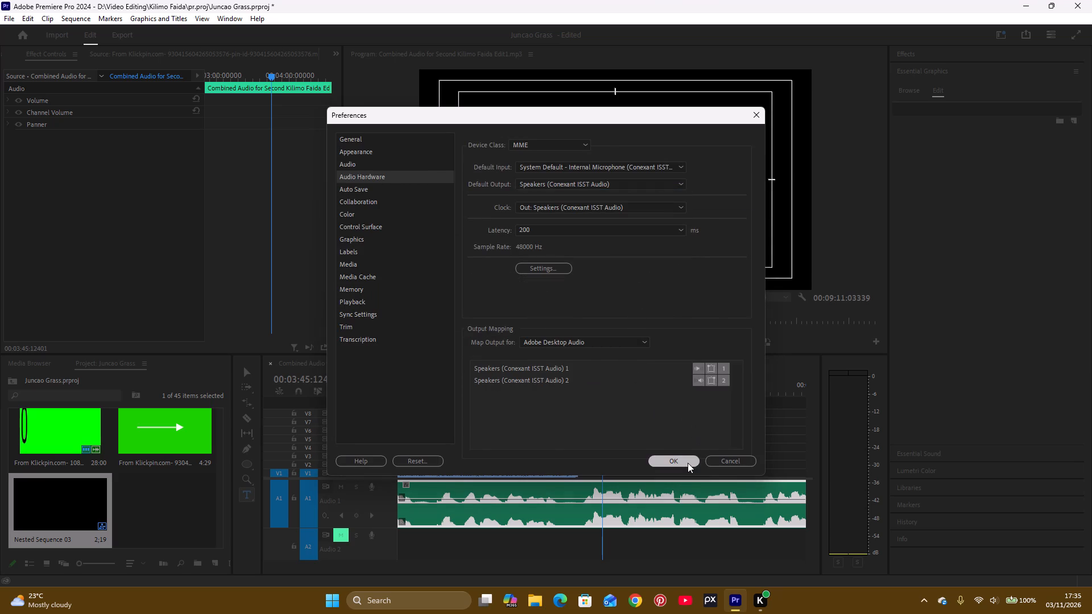
Play the narration from near the end of the crude protein title to check the sound output.
left_click(564, 379)
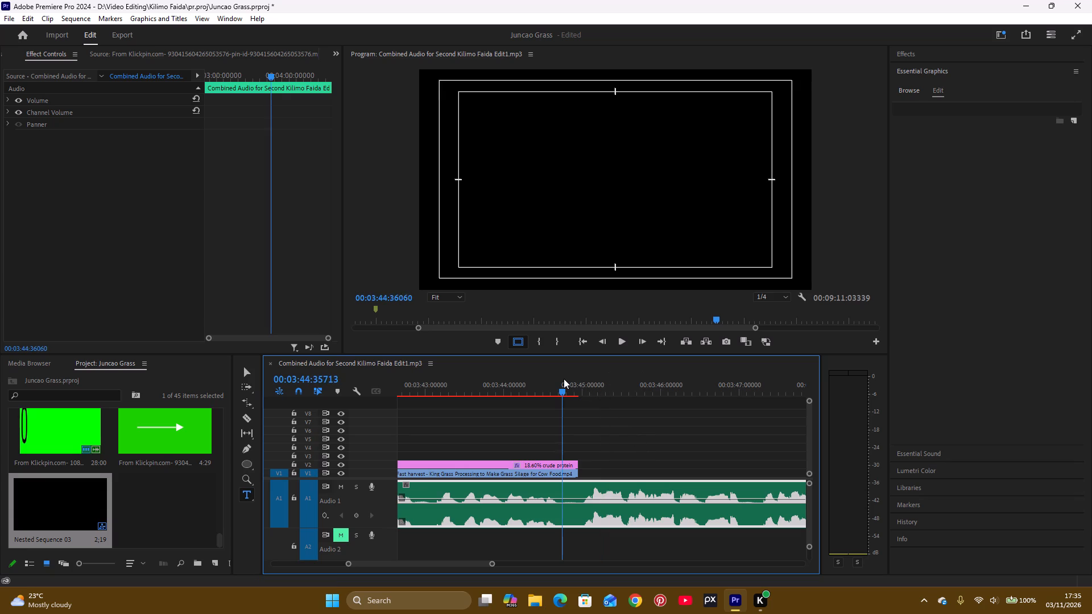
key("space")
key("space")
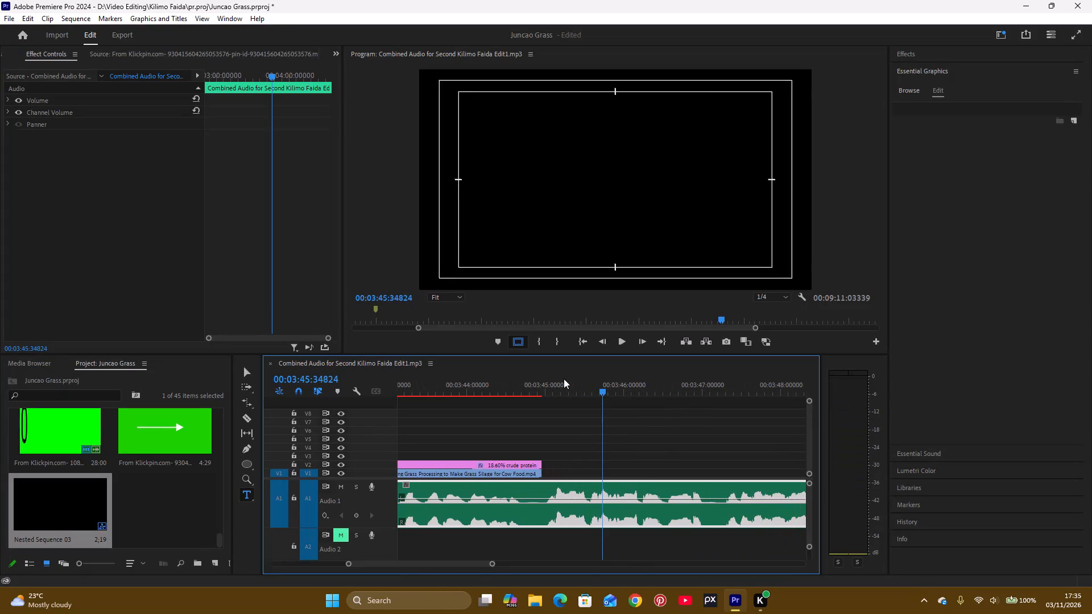
Raise the system sound volume to 75.
left_click(514, 392)
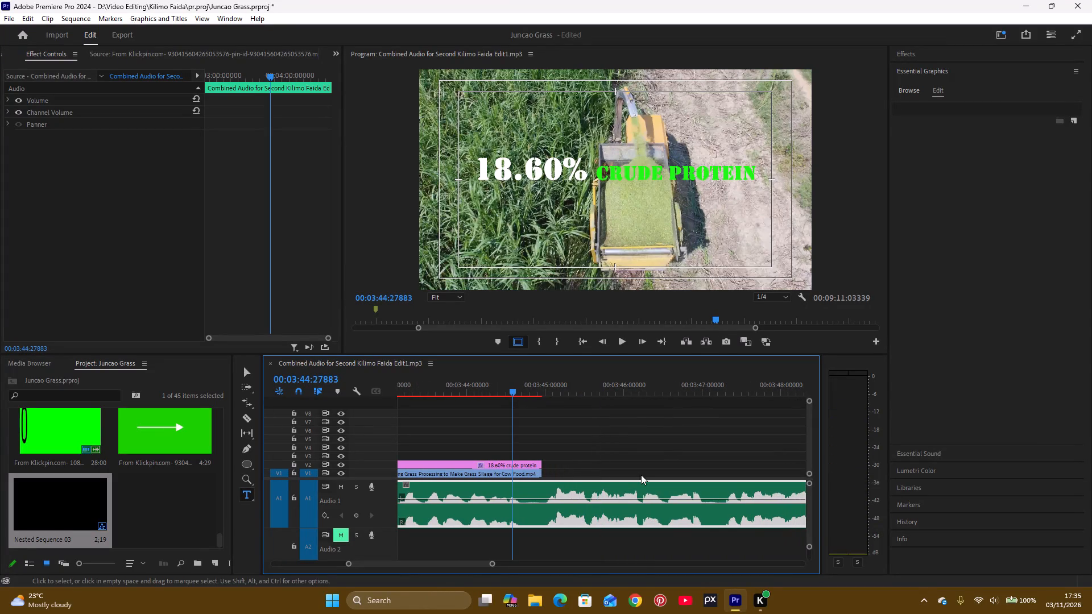
left_click(988, 598)
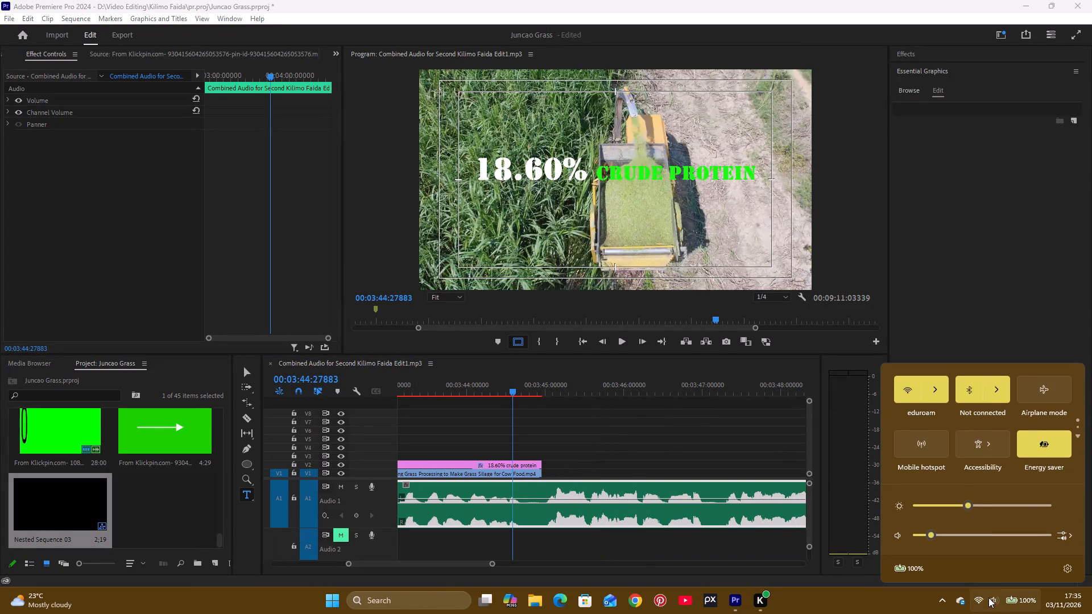
scroll(988, 534, "up", 11)
left_click(1015, 528)
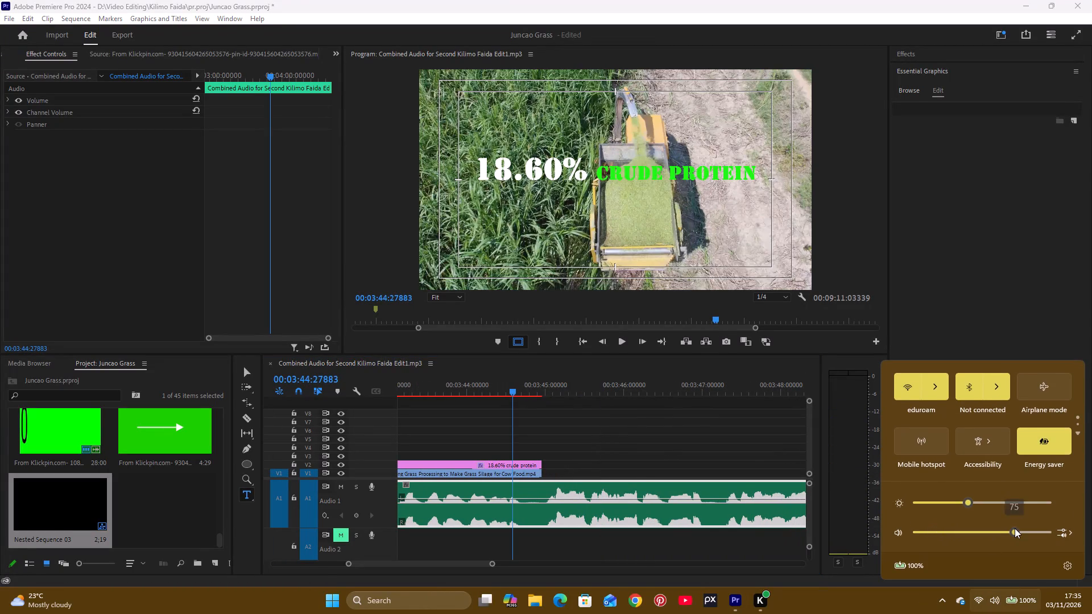
Play the narration over the last seconds of the 18.60% crude protein title to check the louder sound.
left_click(457, 387)
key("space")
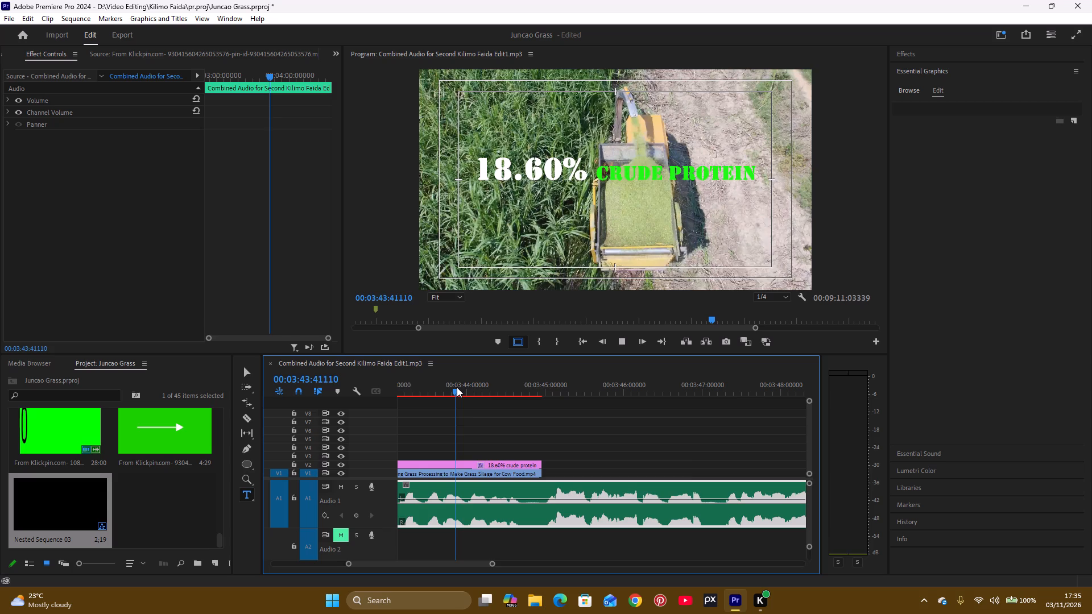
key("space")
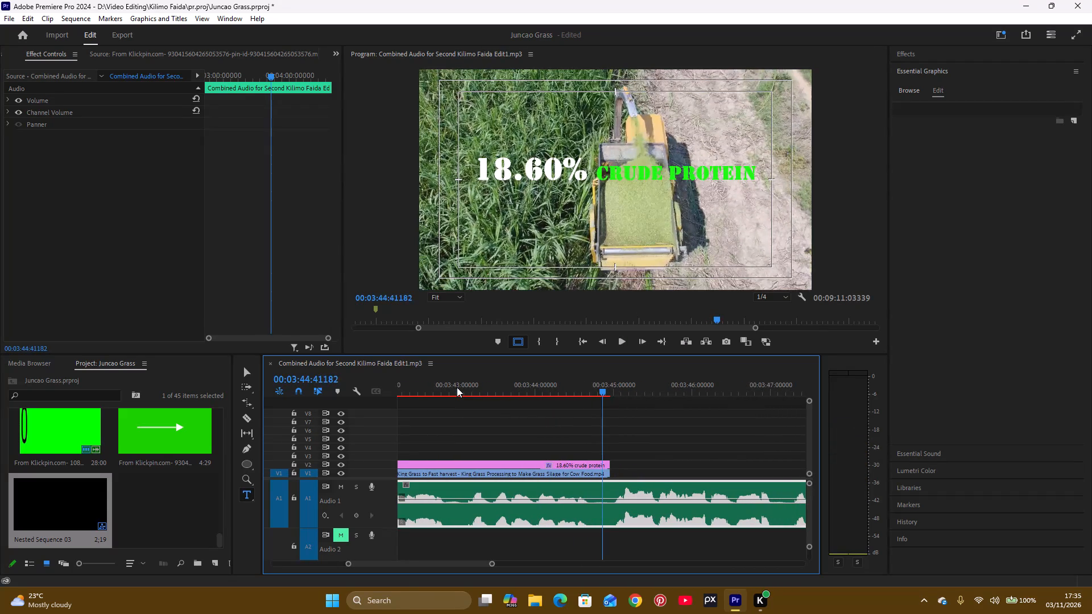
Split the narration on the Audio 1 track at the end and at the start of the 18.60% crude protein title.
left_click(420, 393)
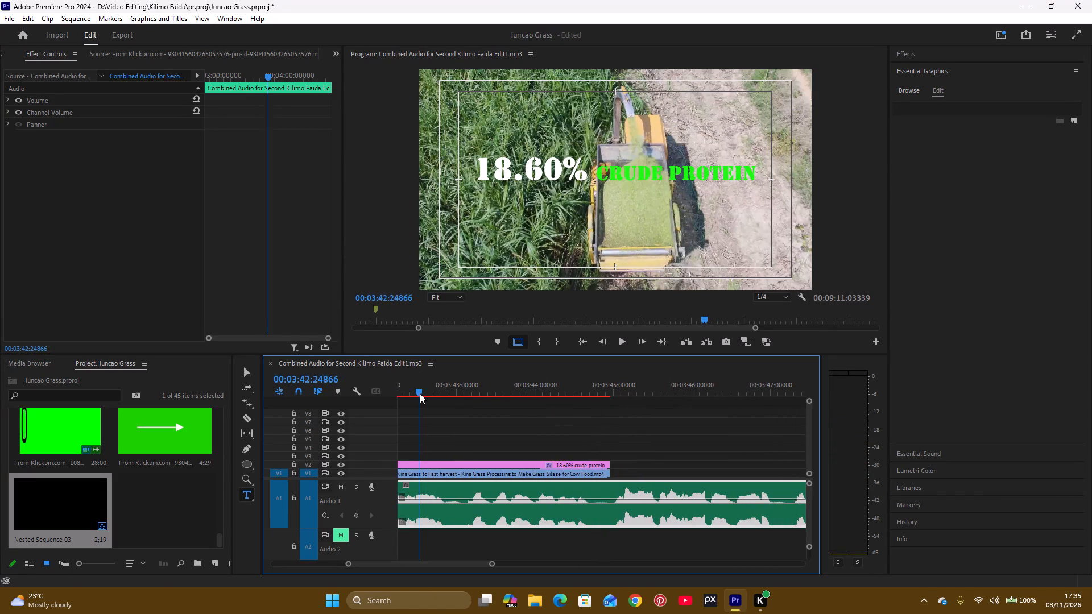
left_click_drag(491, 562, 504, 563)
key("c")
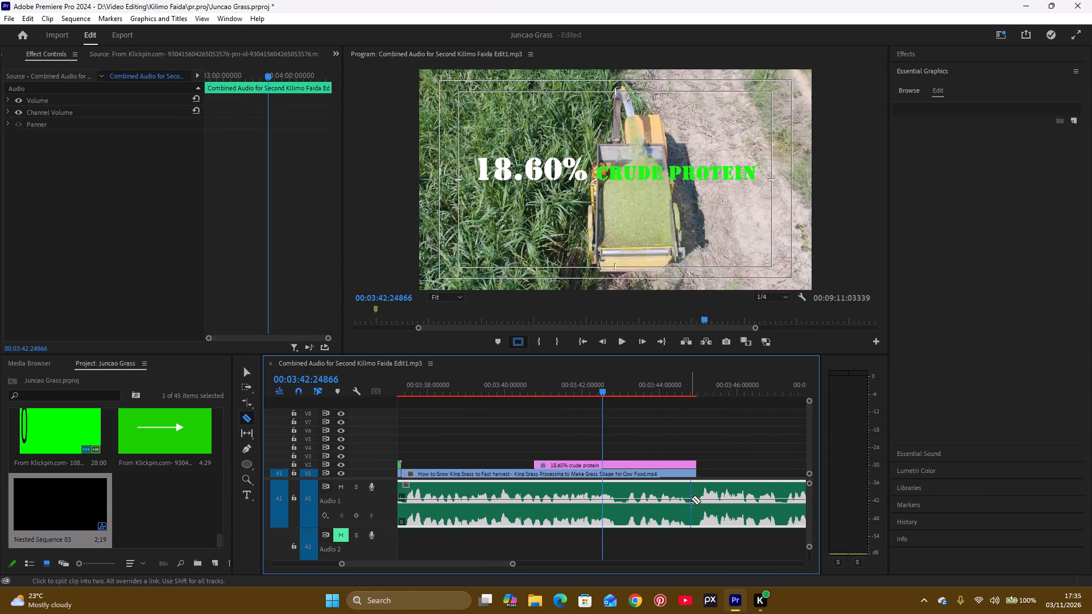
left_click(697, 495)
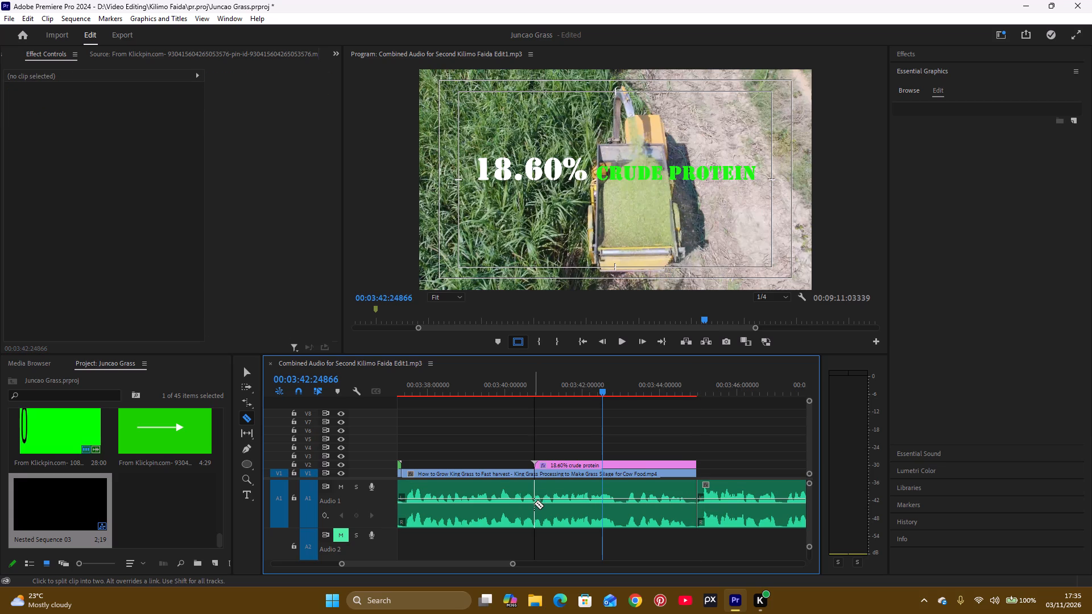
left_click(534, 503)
Play back the sequence from just before the 18.60% crude protein title to hear the split narration.
left_click(458, 375)
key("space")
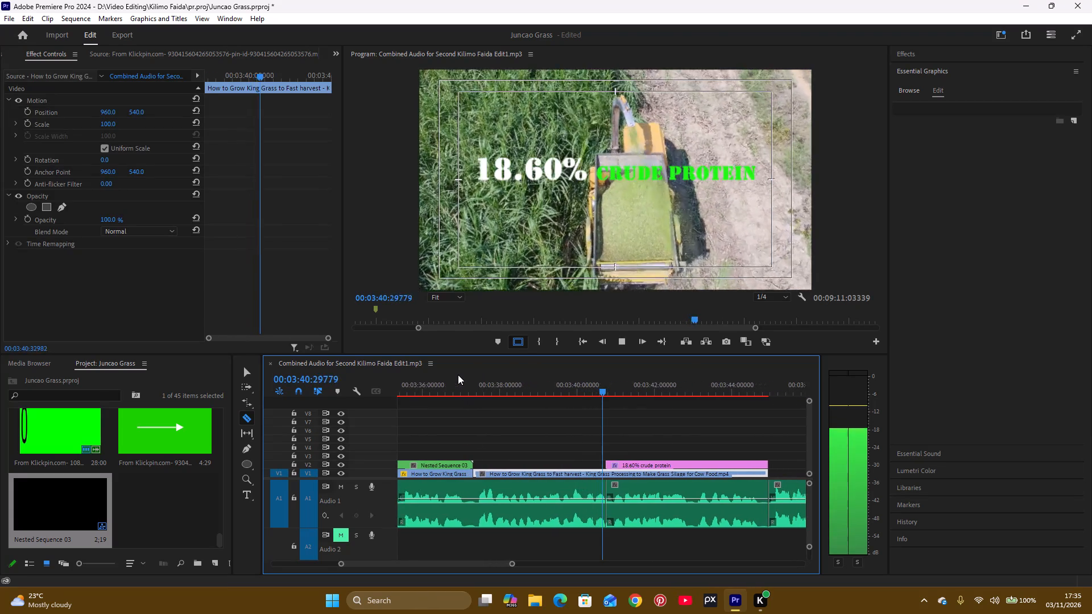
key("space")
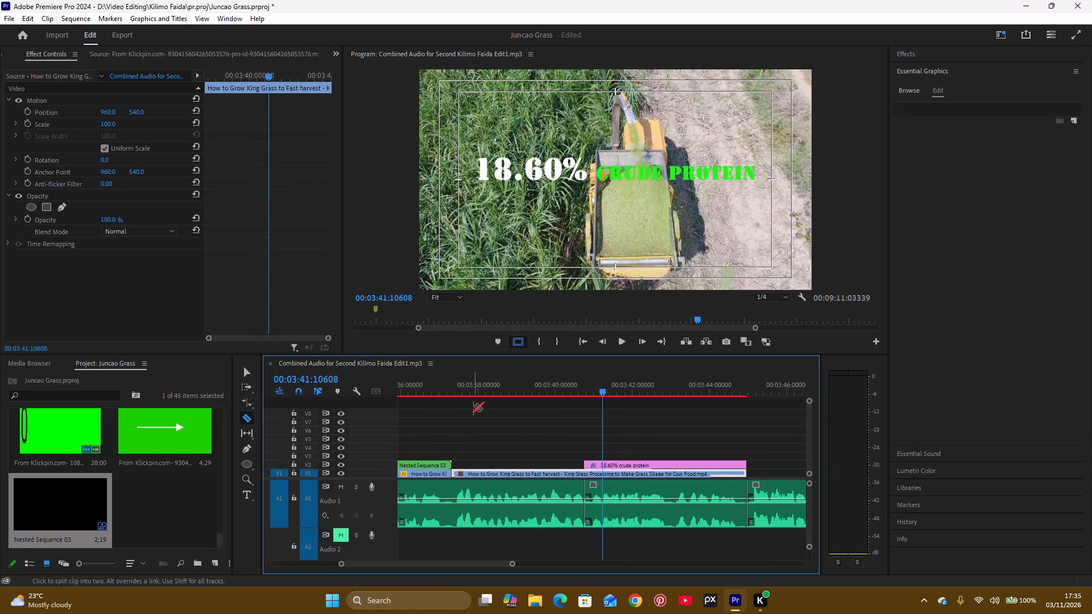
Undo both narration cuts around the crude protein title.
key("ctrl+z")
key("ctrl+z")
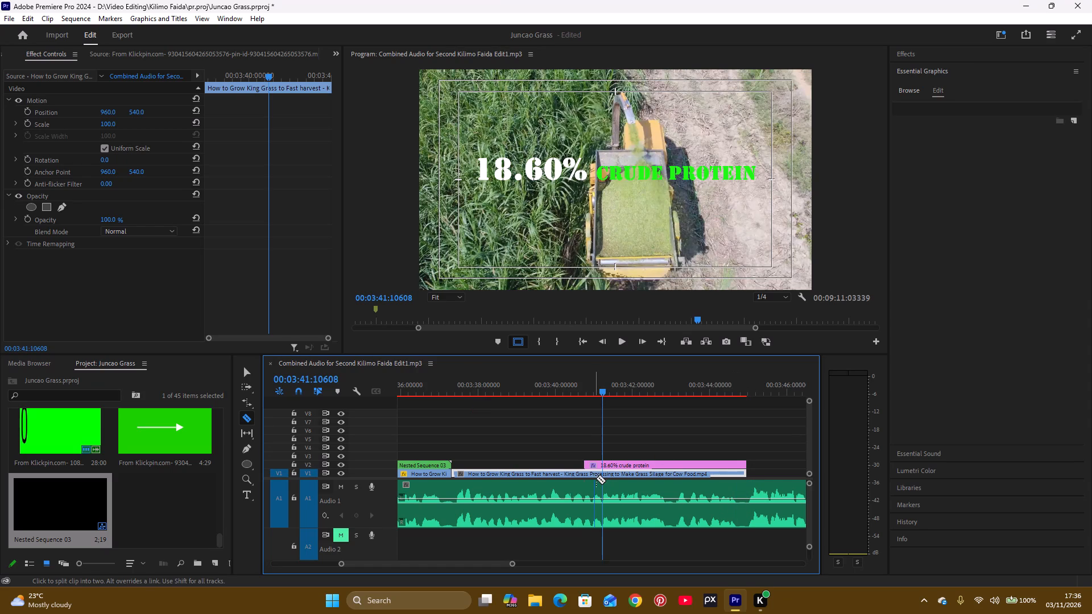
Split the harvesting footage at the start of the 18.60% crude protein title.
left_click(586, 475)
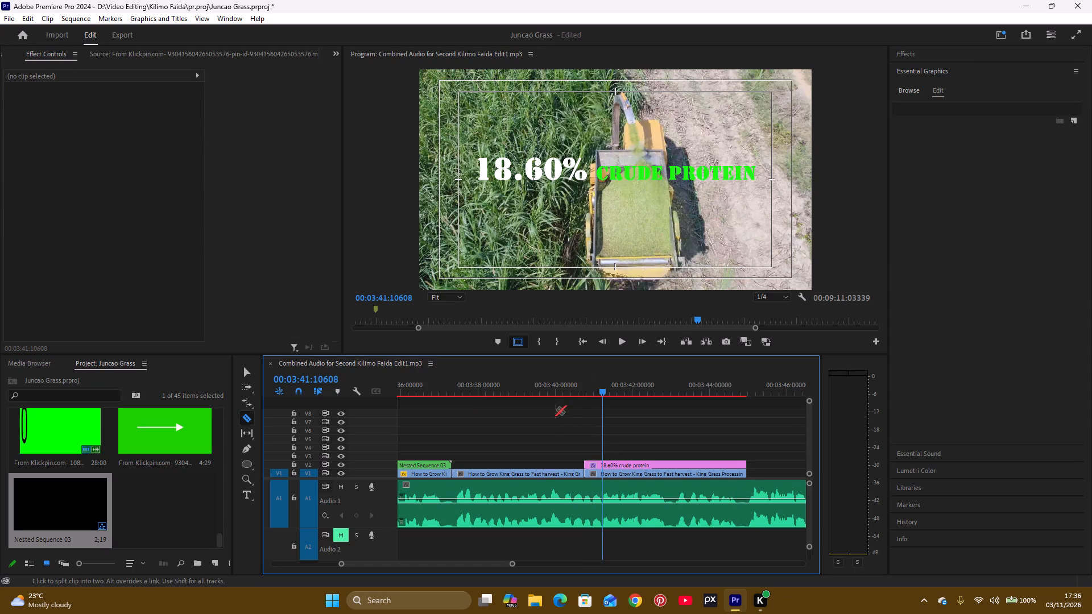
Play back the sequence across the new cut to check where the title comes in against the narration.
left_click(561, 394)
key("space")
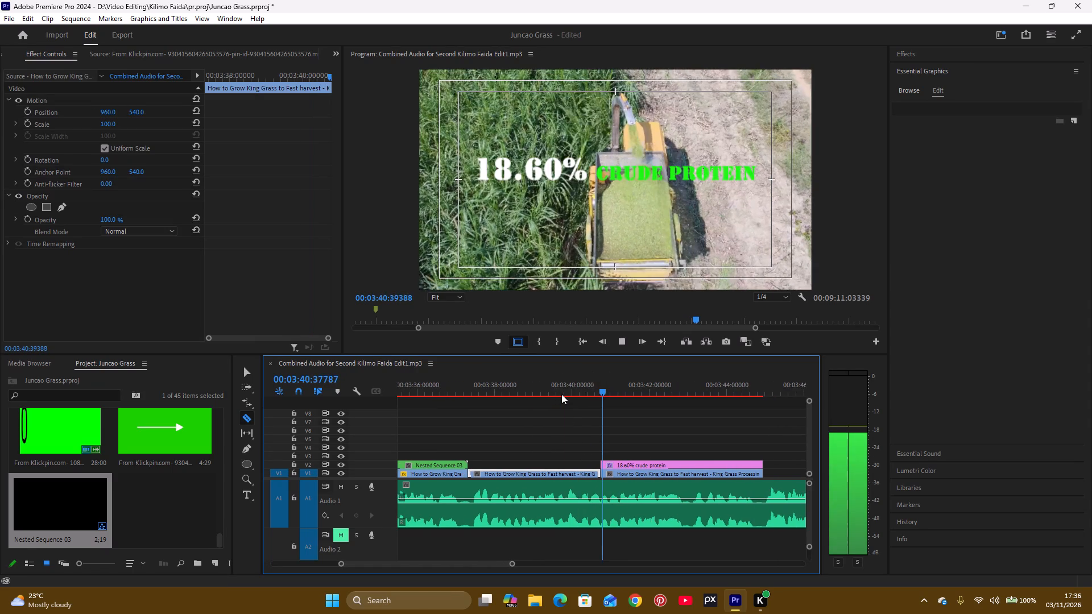
key("space")
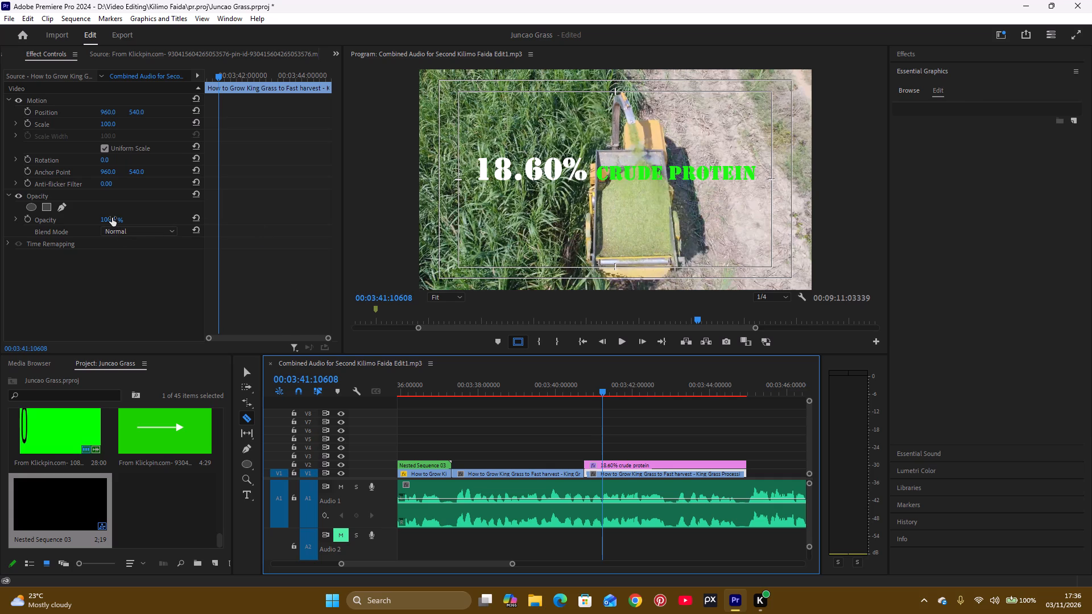
Lower the opacity of the harvesting footage segment beneath the crude protein title to 38%.
left_click_drag(112, 220, 87, 242)
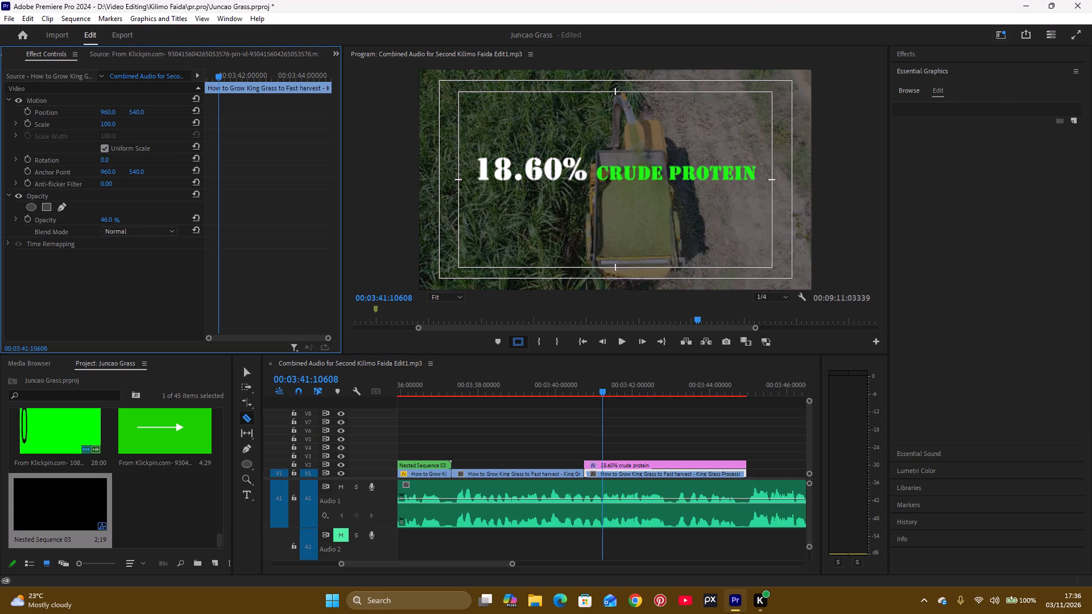
left_click_drag(87, 242, 89, 250)
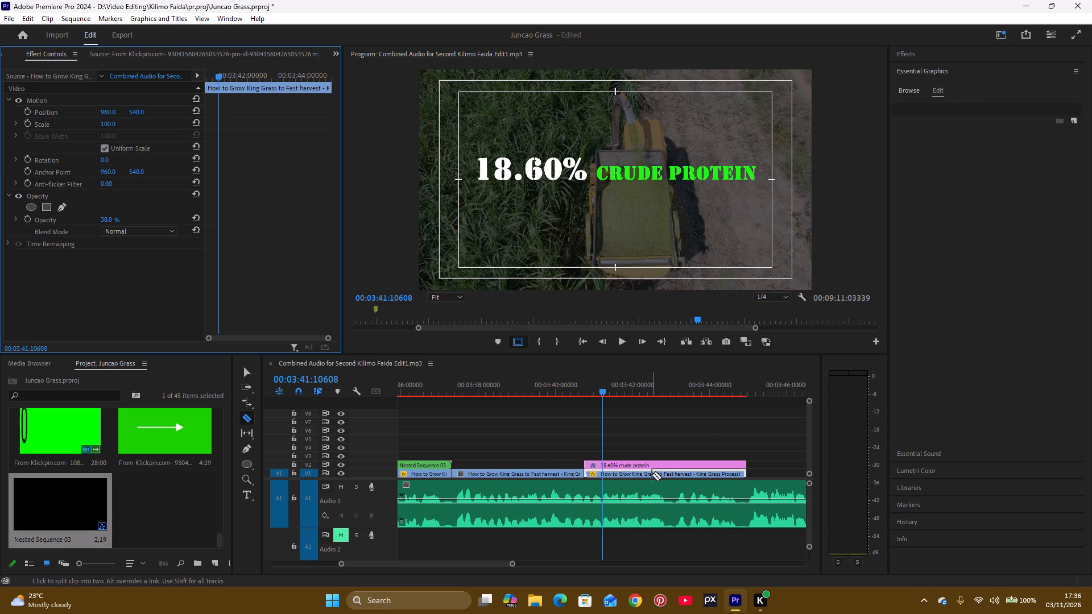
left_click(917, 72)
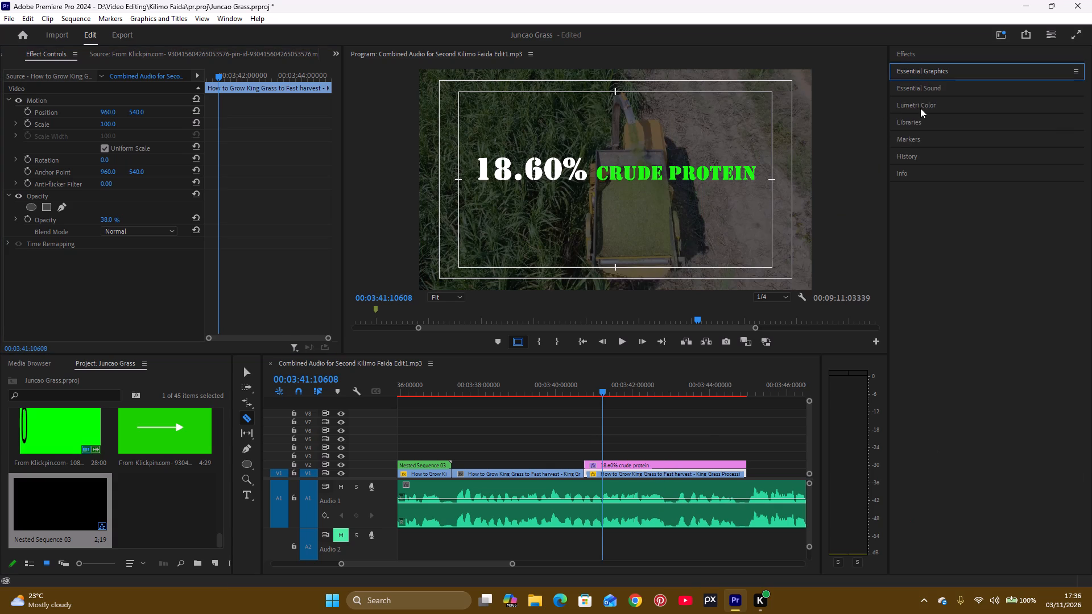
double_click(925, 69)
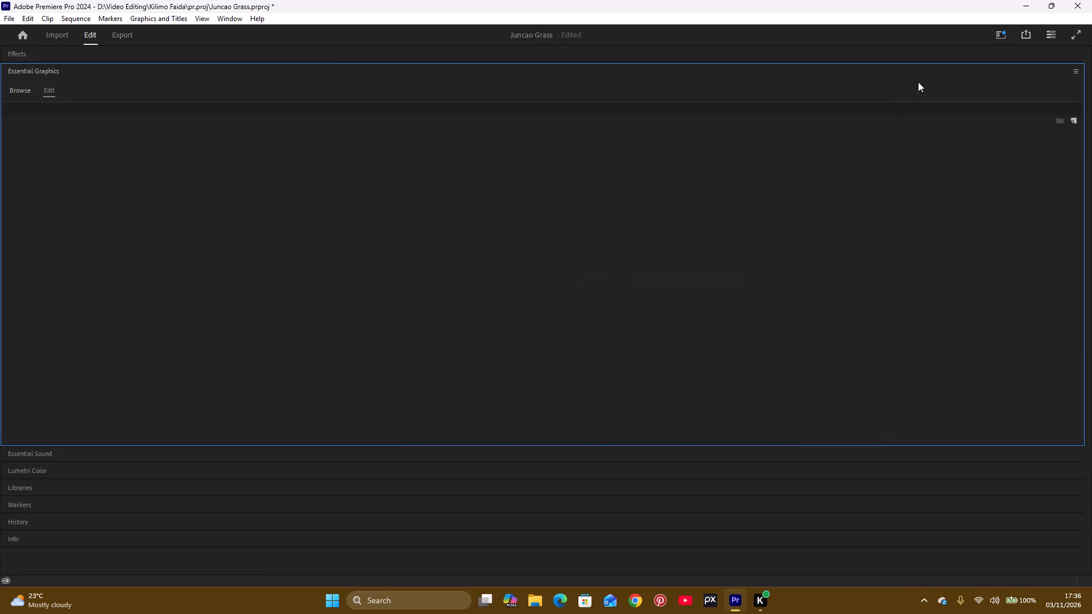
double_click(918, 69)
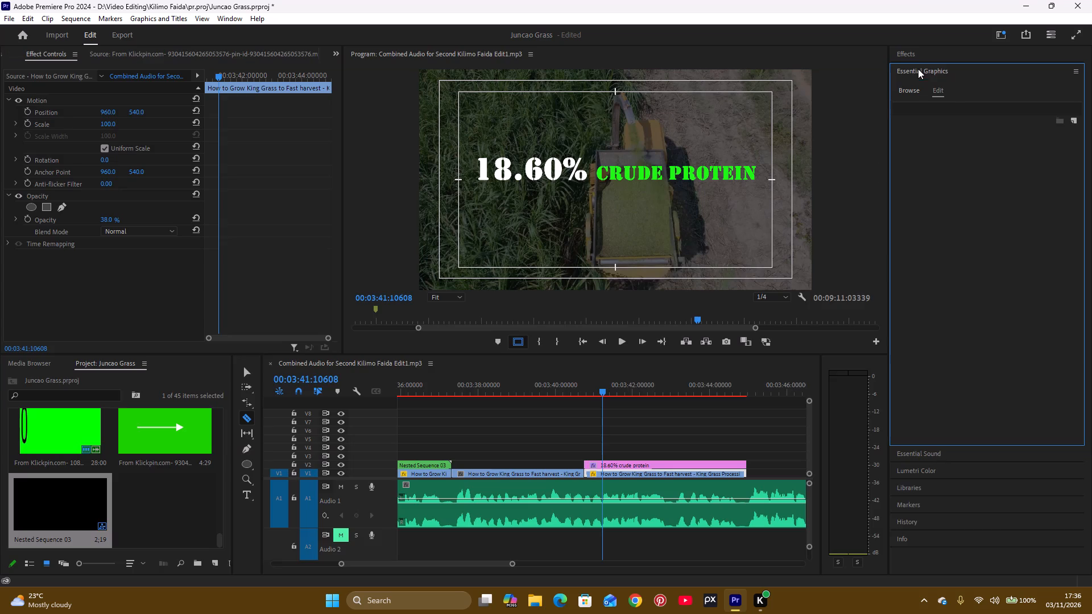
Try Subscript on the 18.60% crude protein title text, and set it to Superscript instead.
key("v")
left_click(671, 462)
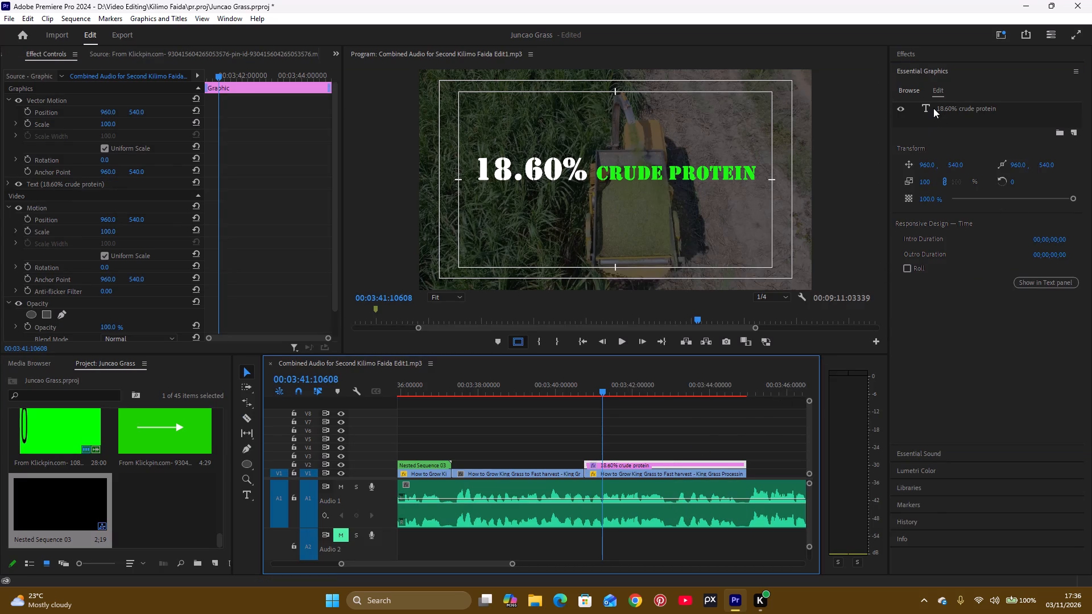
left_click(919, 104)
left_click(981, 412)
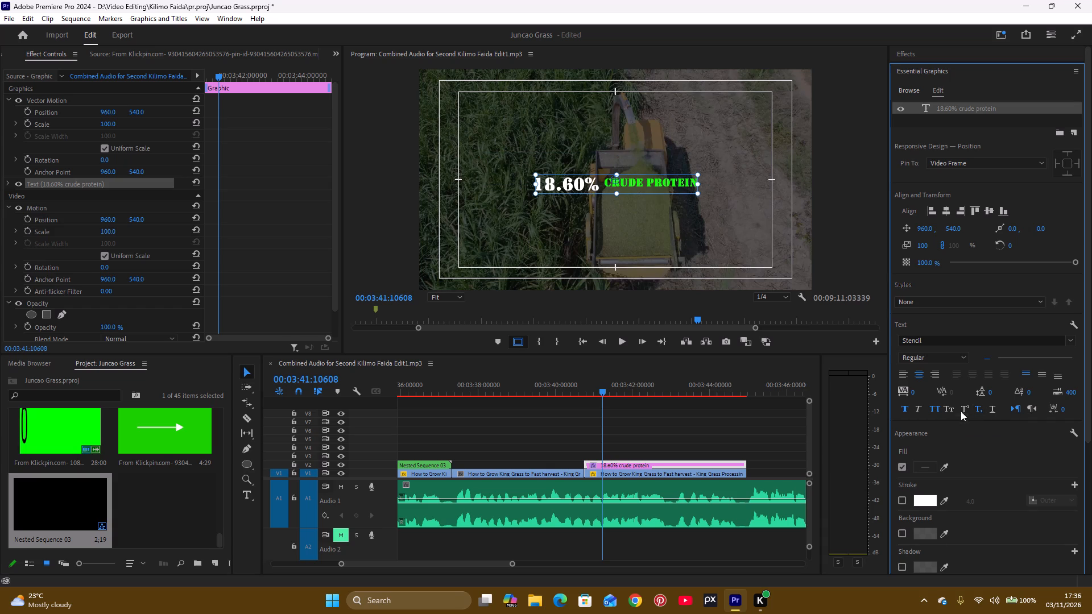
left_click(968, 412)
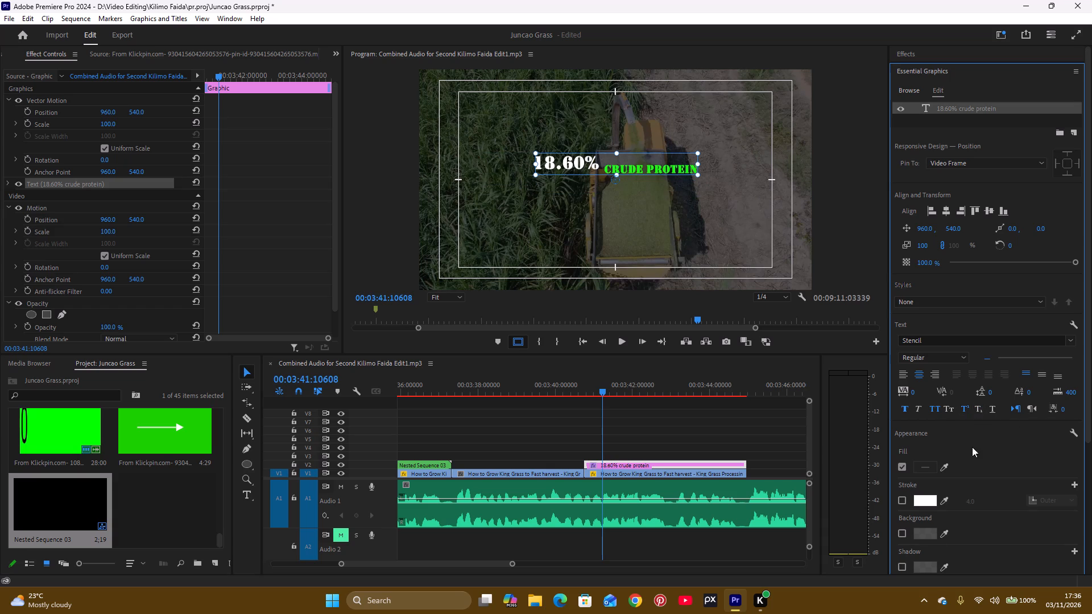
Enlarge only the "18.60%" figure in the title to font size 315.
left_click(596, 168)
double_click(596, 168)
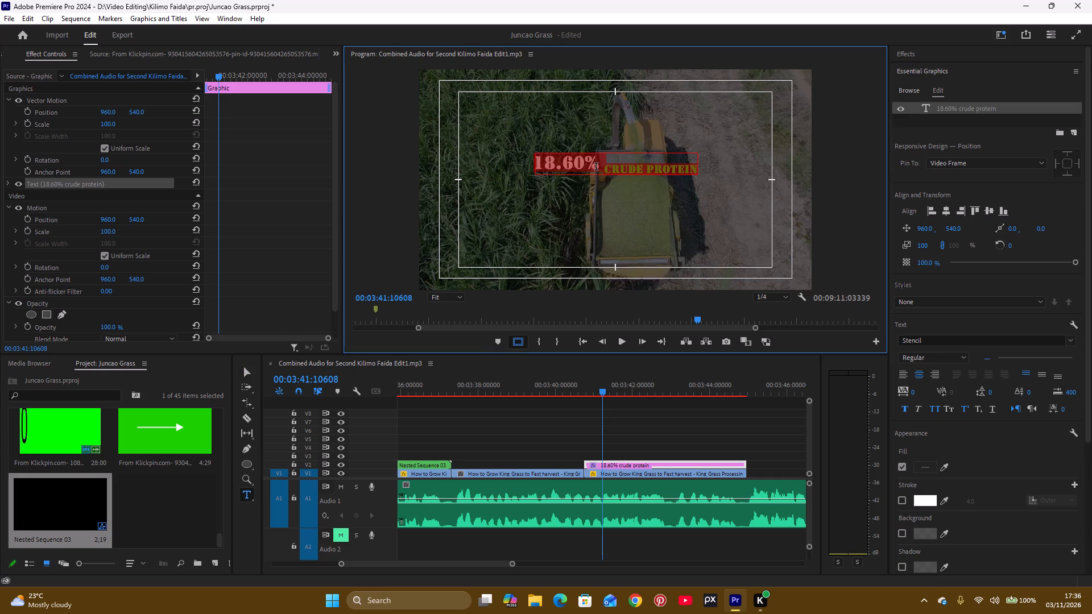
left_click(599, 167)
left_click_drag(599, 167, 533, 171)
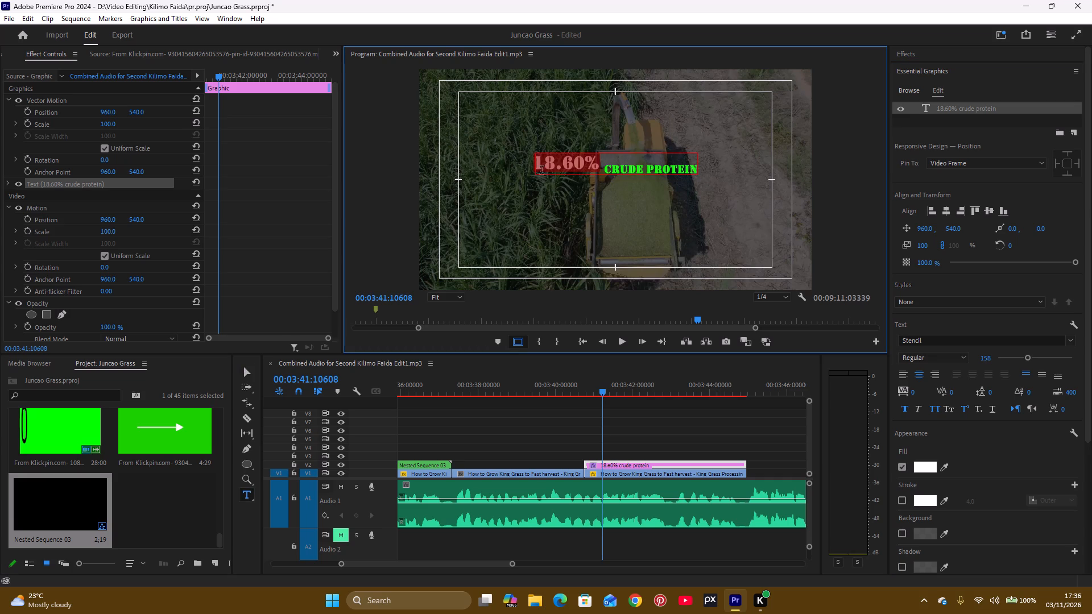
left_click_drag(1027, 356, 1029, 355)
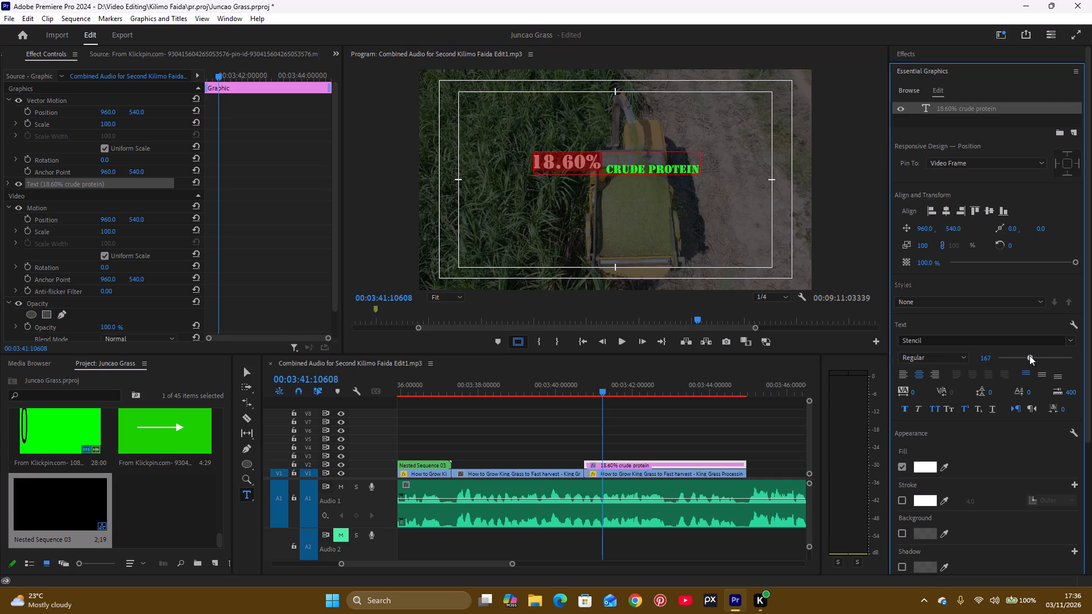
left_click_drag(1029, 355, 1047, 346)
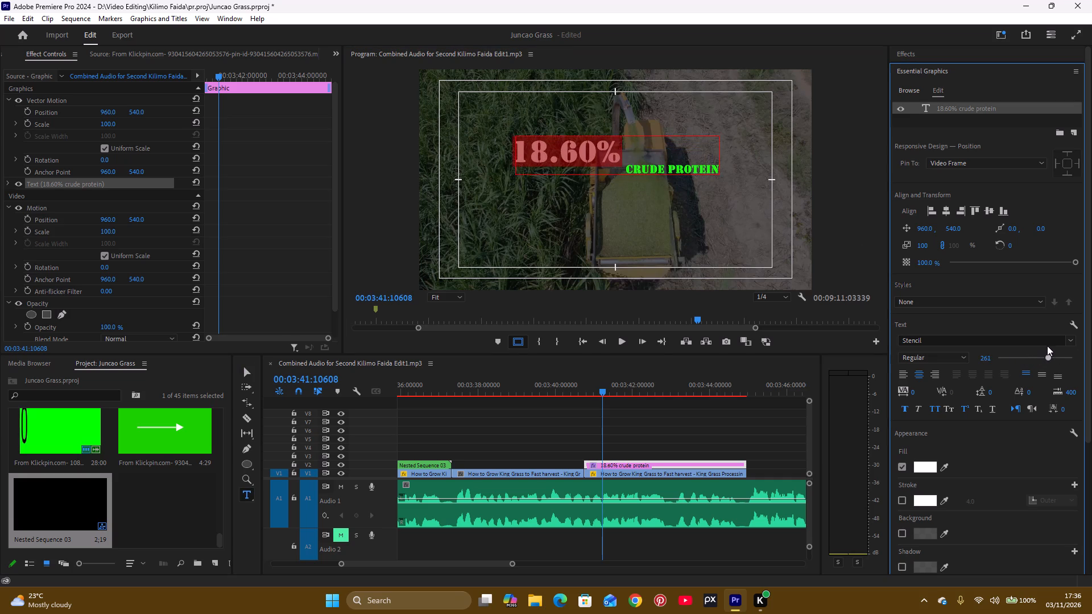
left_click_drag(1047, 346, 1056, 337)
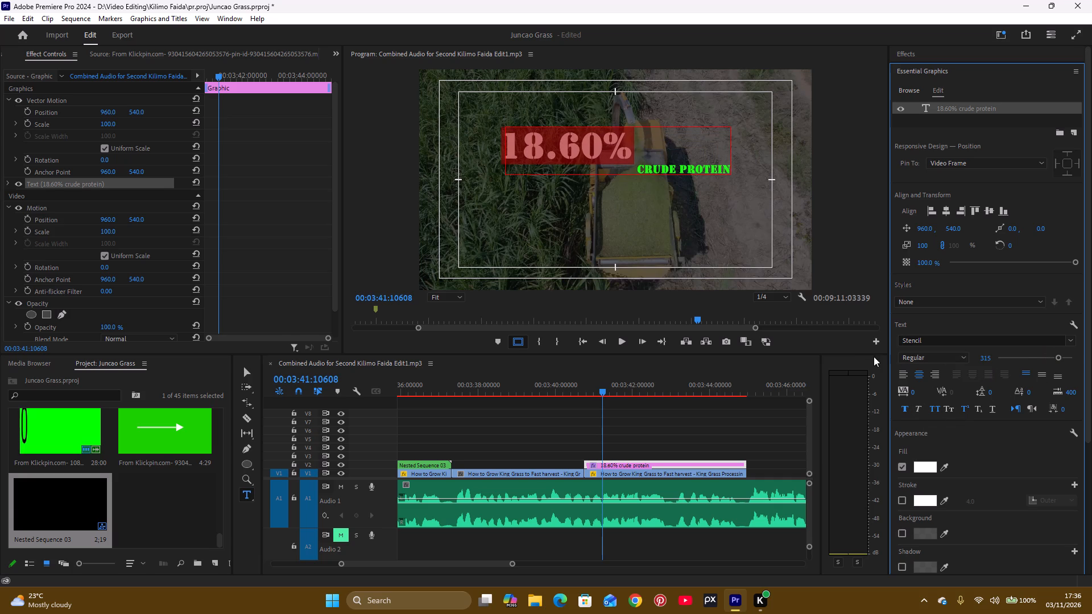
Centre the 18.60% crude protein title horizontally and vertically in the frame.
left_click(944, 206)
left_click(990, 209)
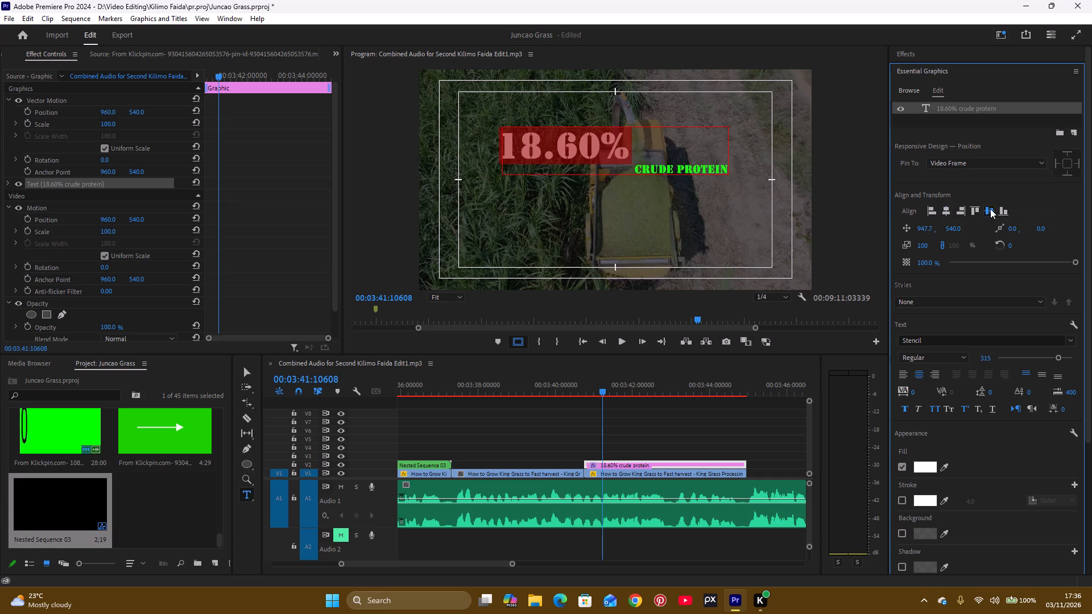
Play through the 18.60% crude protein title section repeatedly to check its timing against the narration.
left_click(581, 393)
key("space")
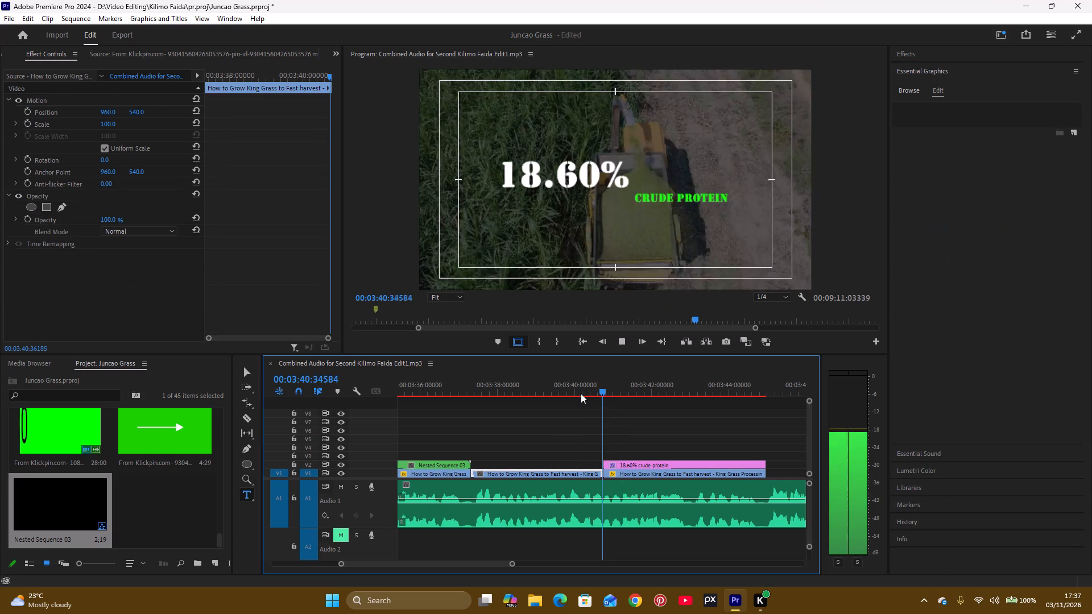
key("space")
key("space")
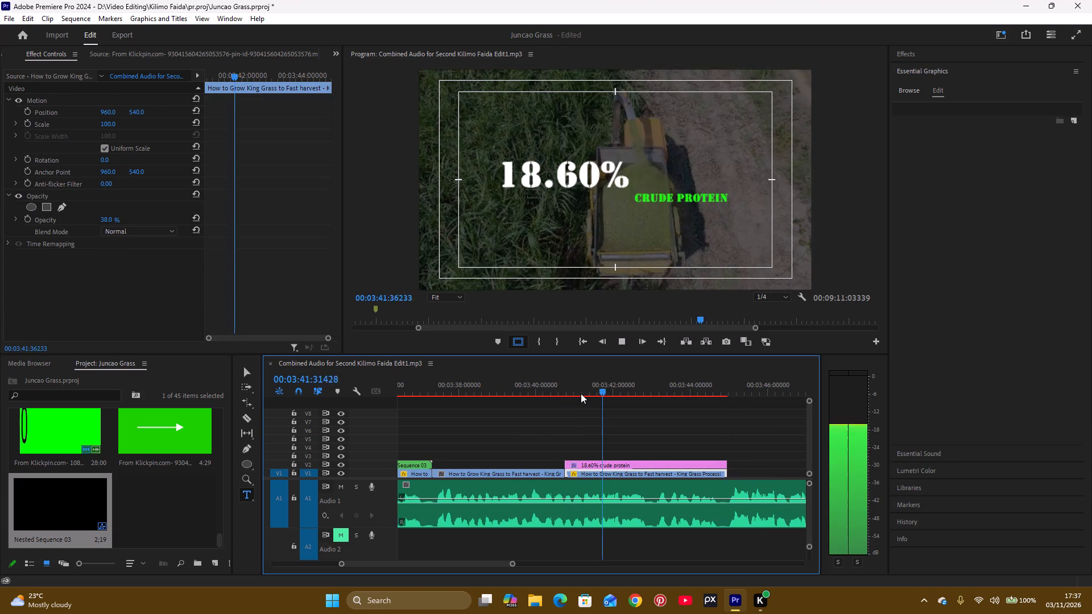
key("space")
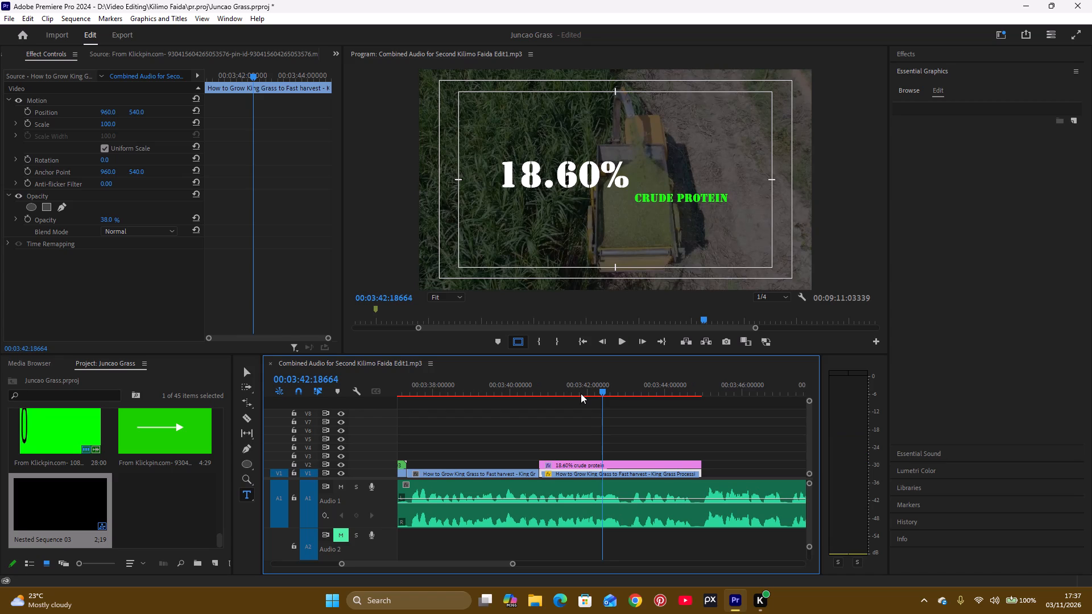
key("space")
key("space")
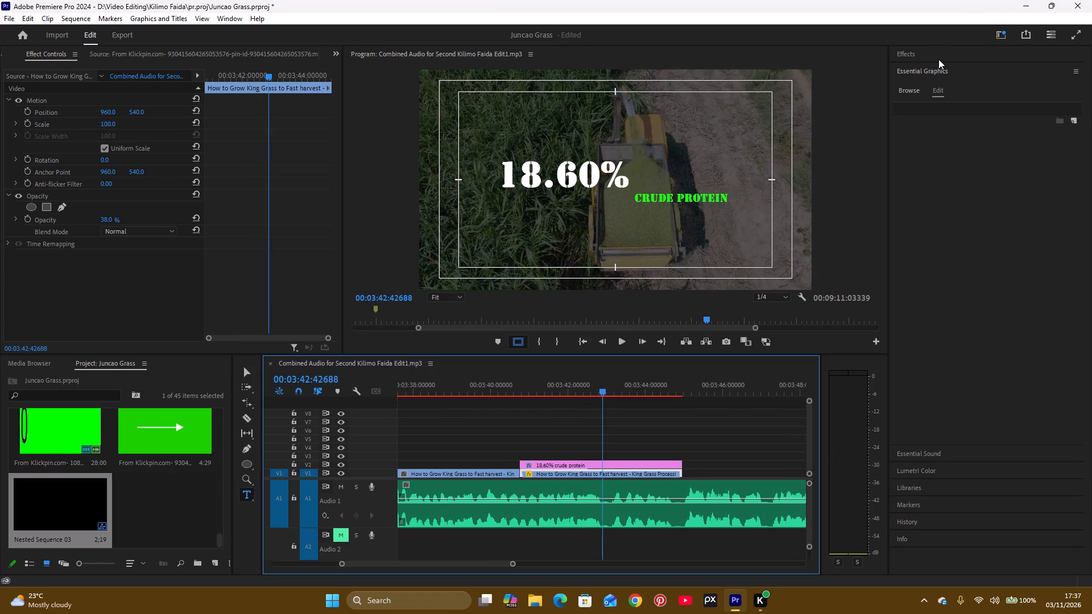
key("space")
key("space")
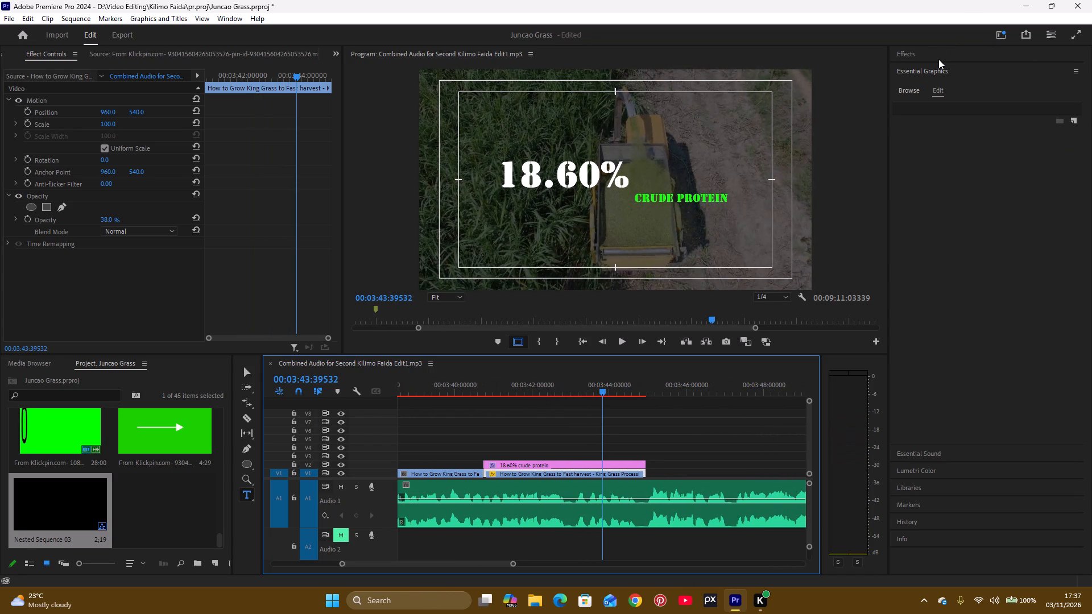
key("space")
key("space")
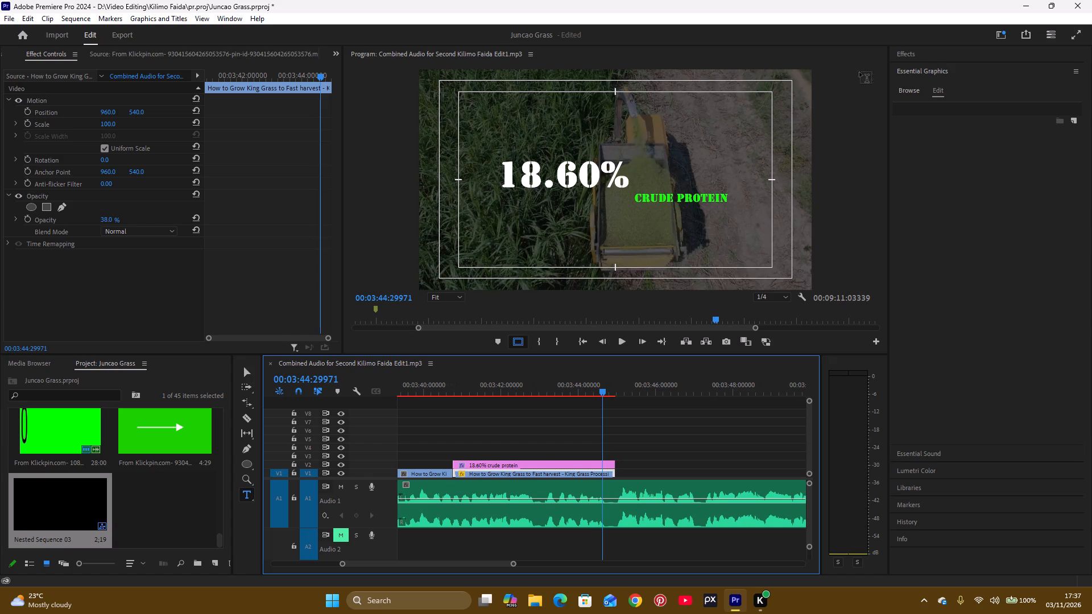
left_click(432, 388)
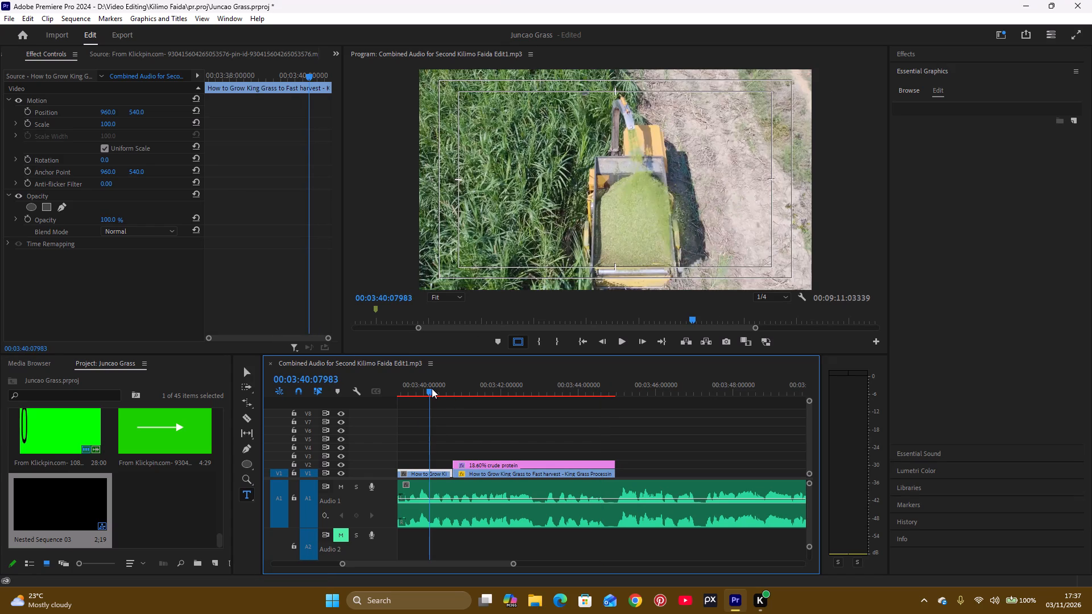
key("space")
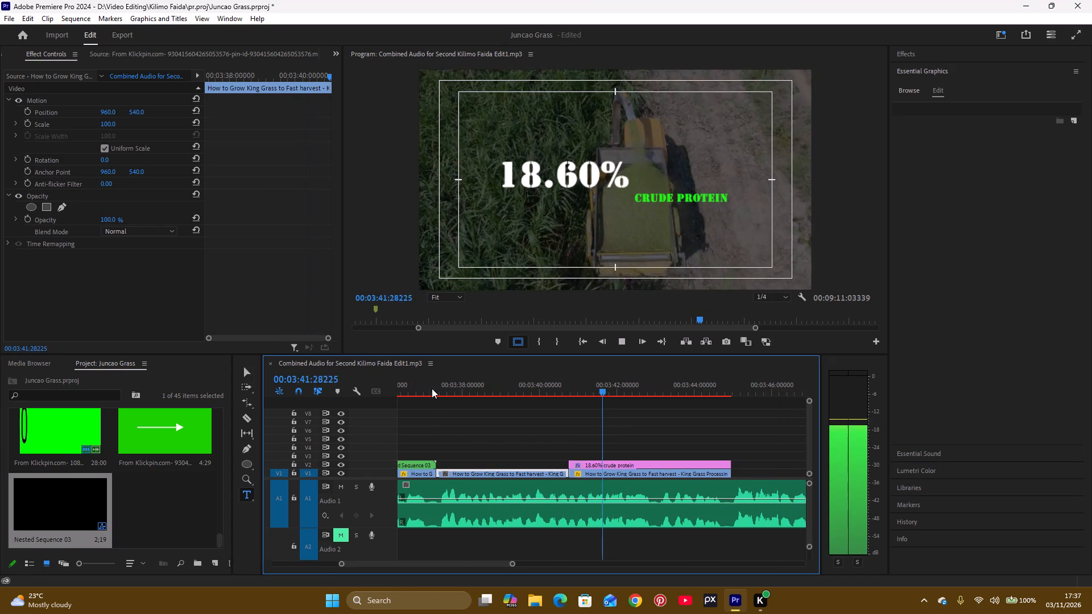
key("space")
key("space")
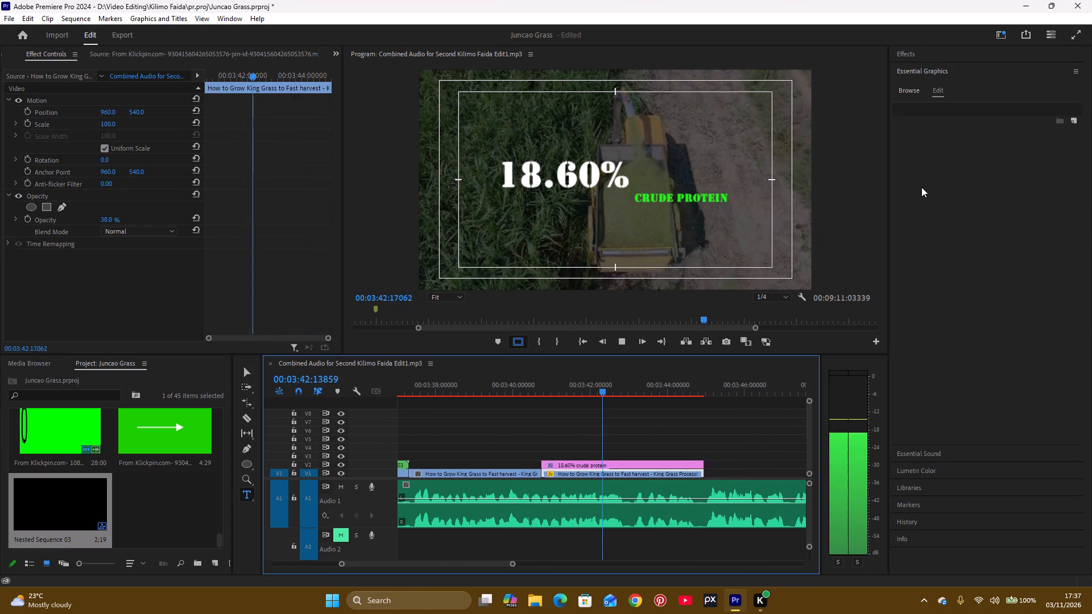
key("space")
key("space")
key("space")
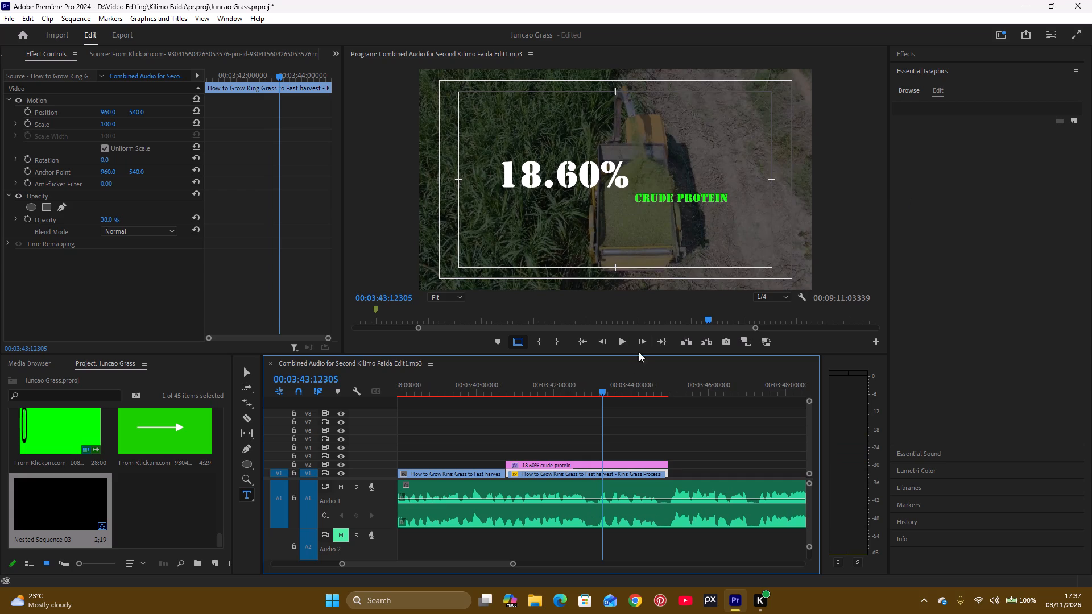
left_click(498, 392)
key("space")
key("space")
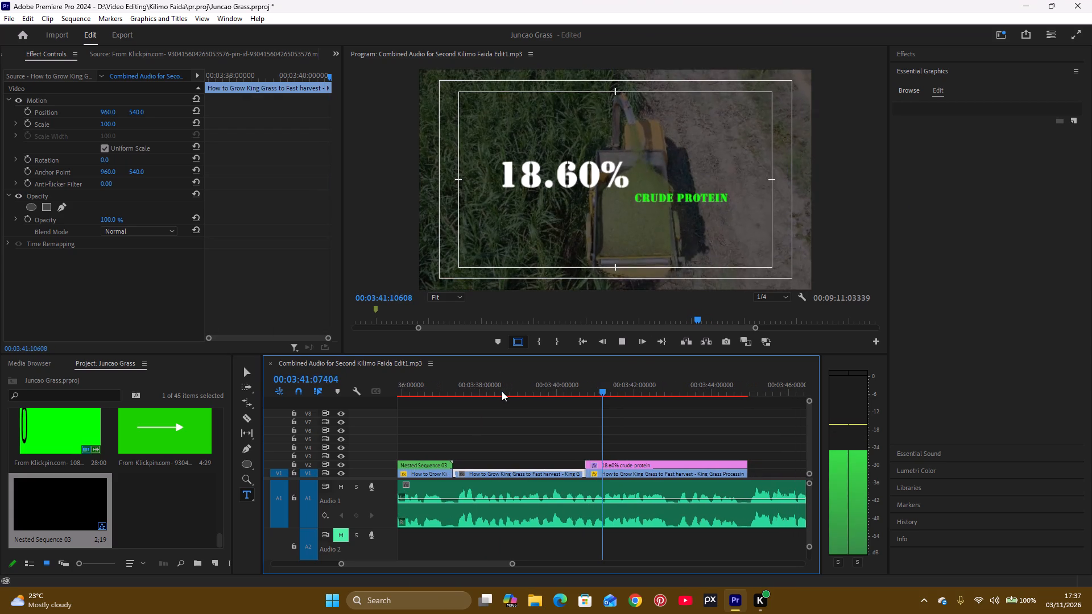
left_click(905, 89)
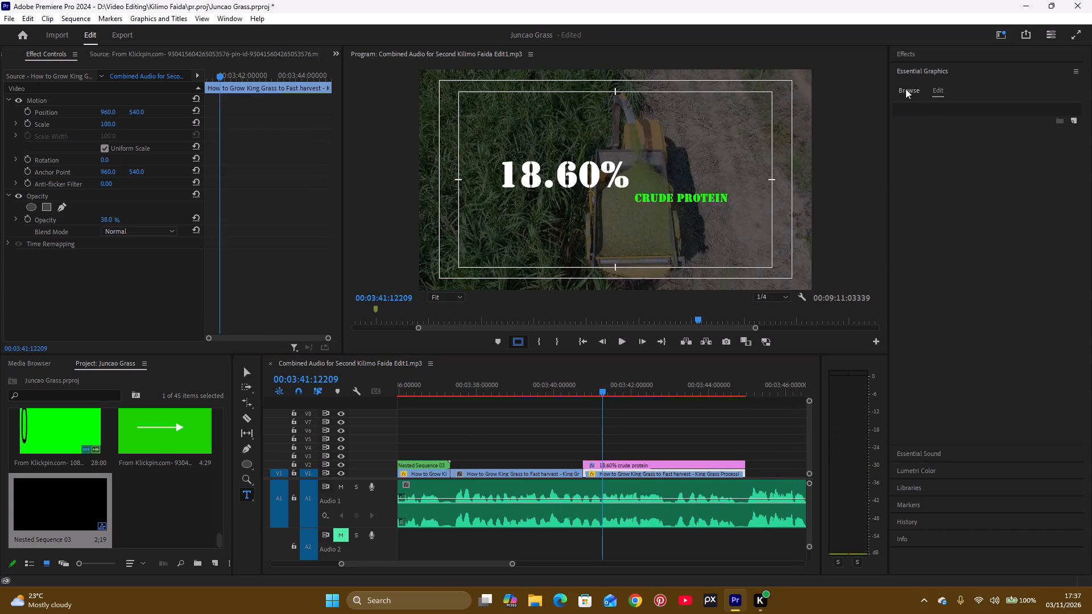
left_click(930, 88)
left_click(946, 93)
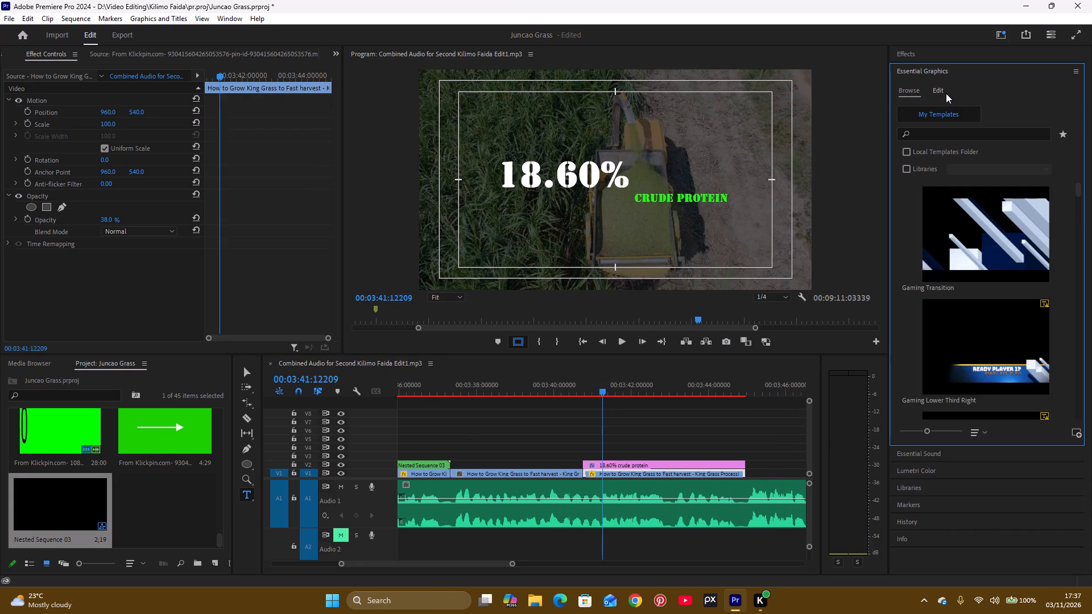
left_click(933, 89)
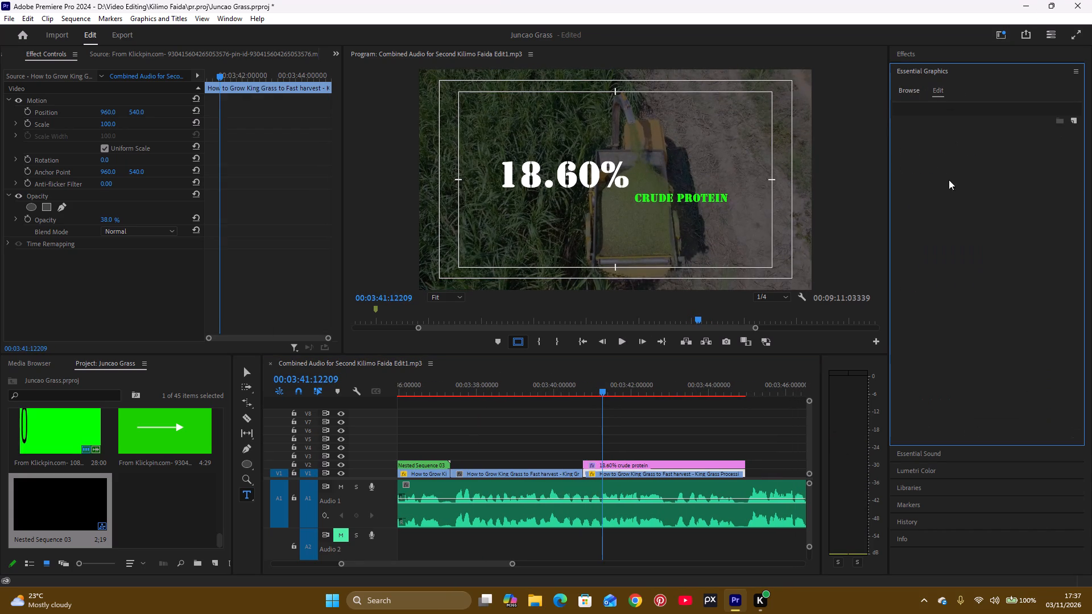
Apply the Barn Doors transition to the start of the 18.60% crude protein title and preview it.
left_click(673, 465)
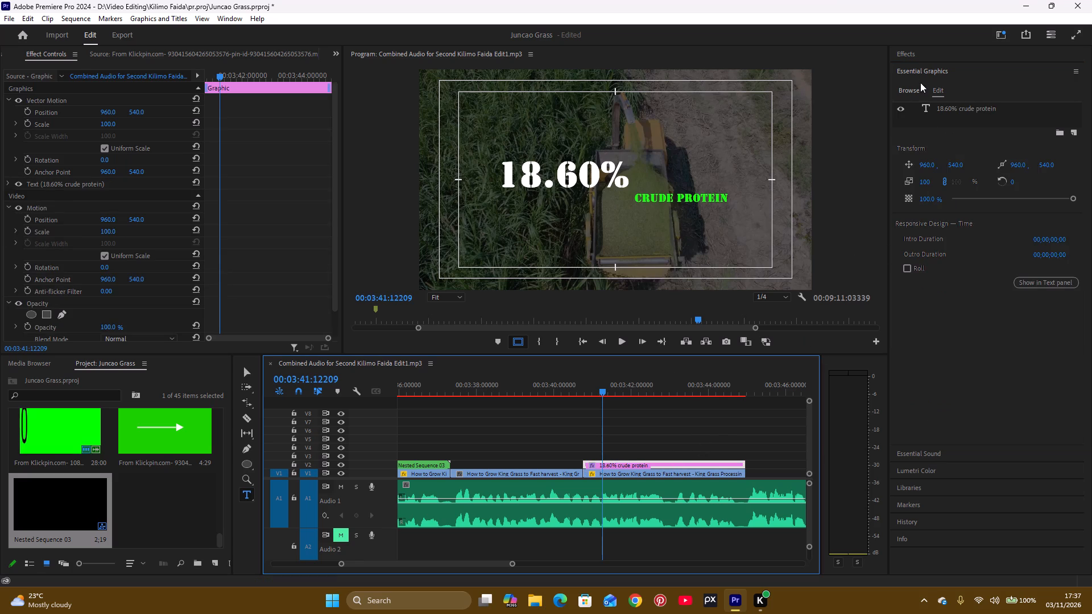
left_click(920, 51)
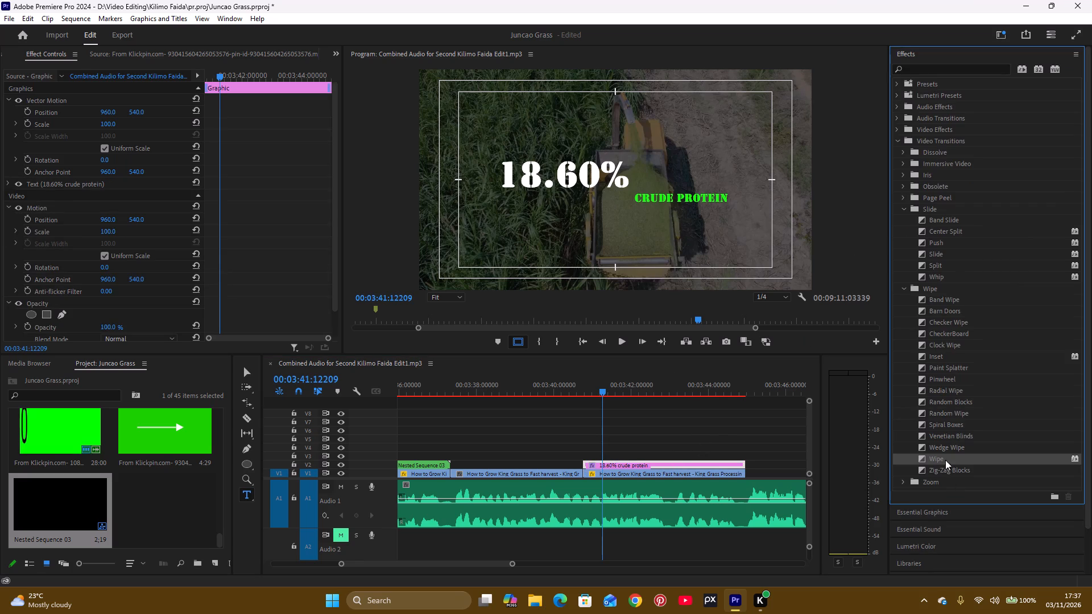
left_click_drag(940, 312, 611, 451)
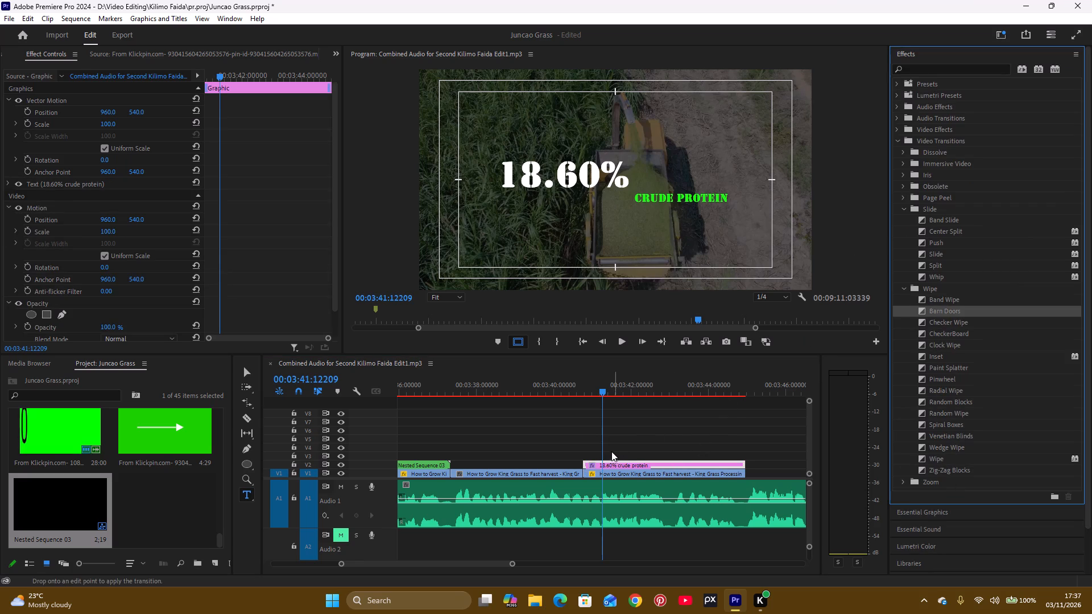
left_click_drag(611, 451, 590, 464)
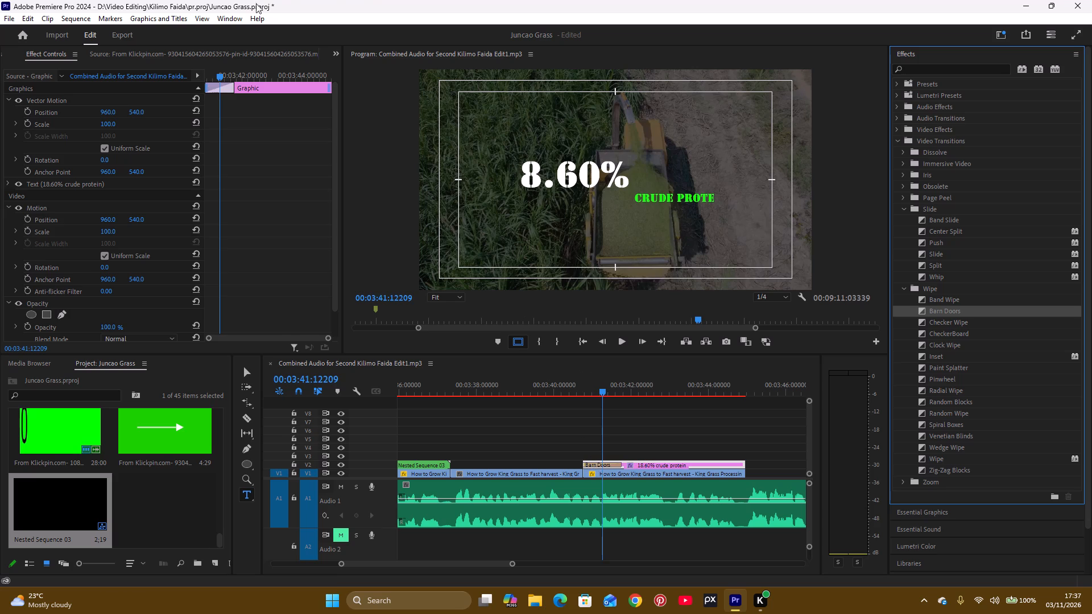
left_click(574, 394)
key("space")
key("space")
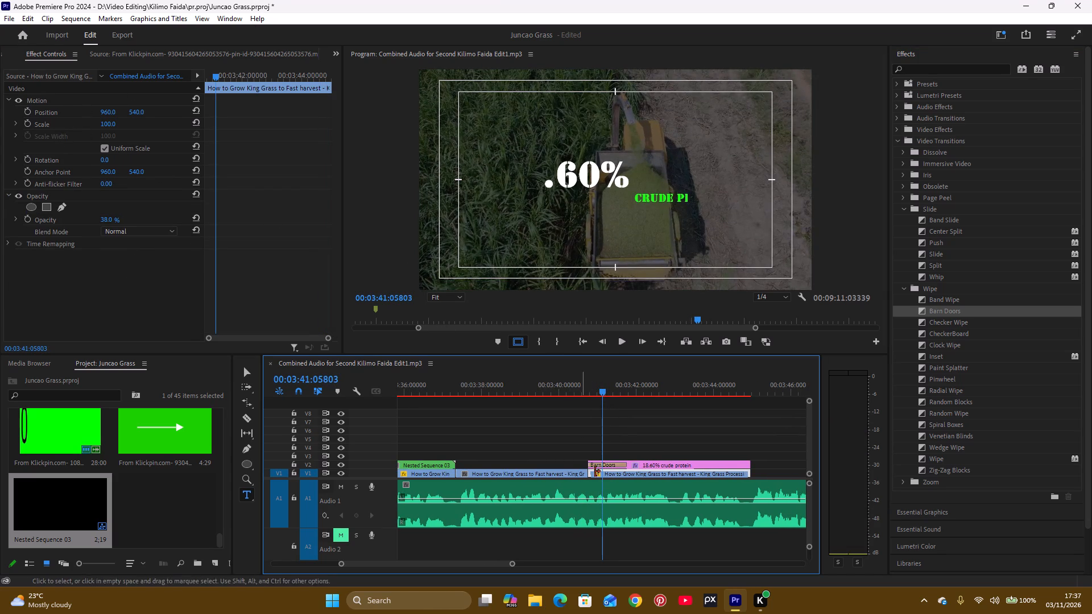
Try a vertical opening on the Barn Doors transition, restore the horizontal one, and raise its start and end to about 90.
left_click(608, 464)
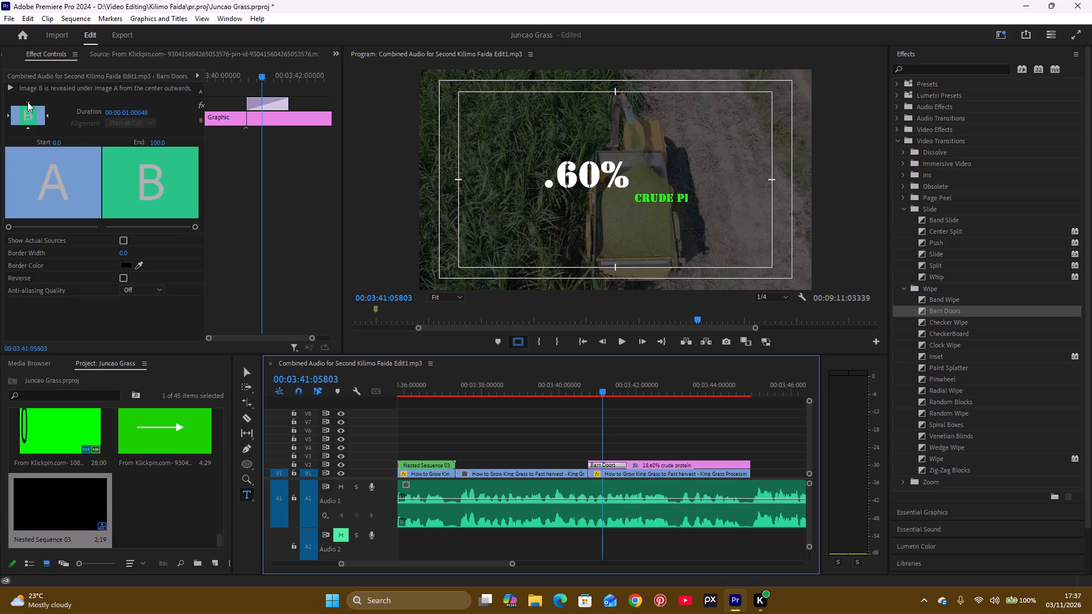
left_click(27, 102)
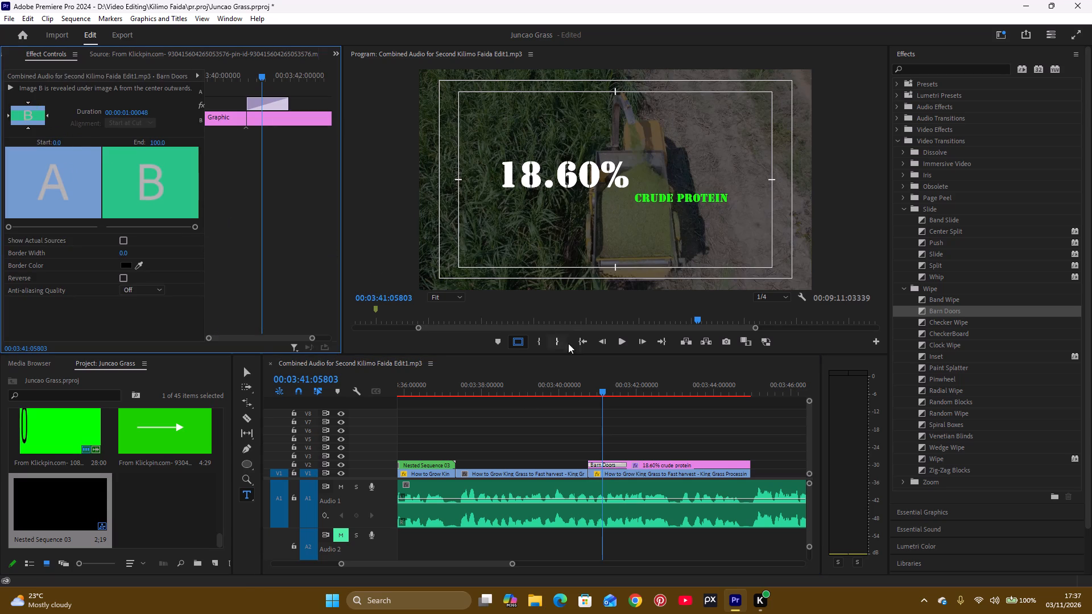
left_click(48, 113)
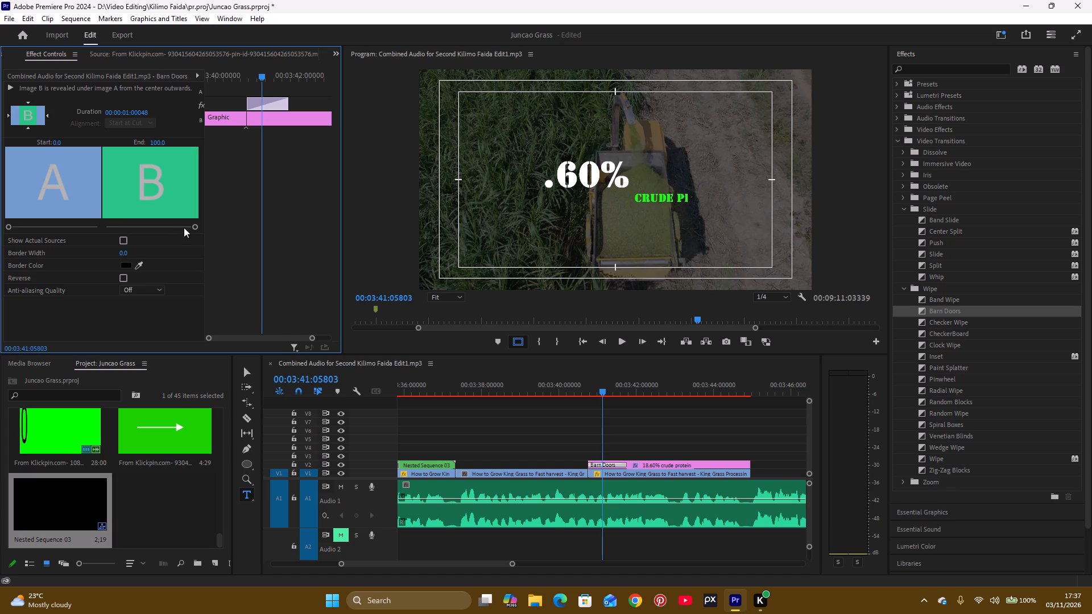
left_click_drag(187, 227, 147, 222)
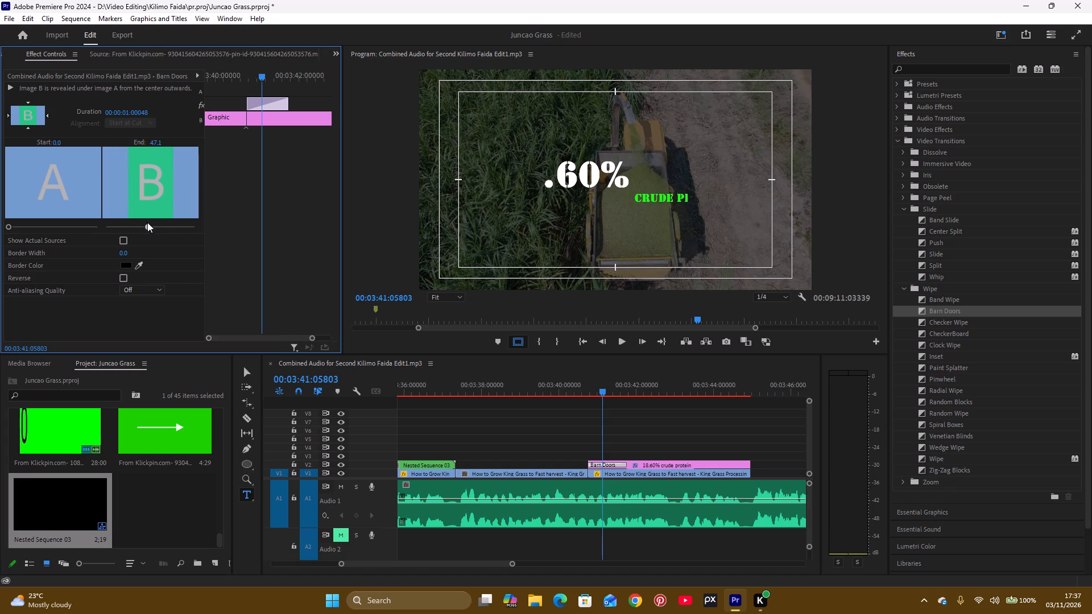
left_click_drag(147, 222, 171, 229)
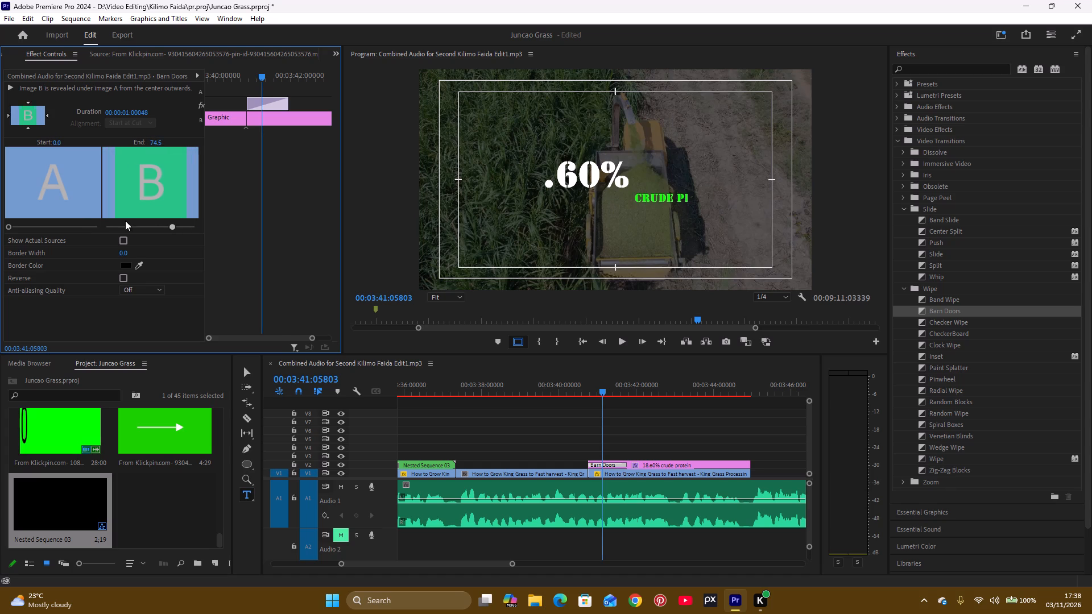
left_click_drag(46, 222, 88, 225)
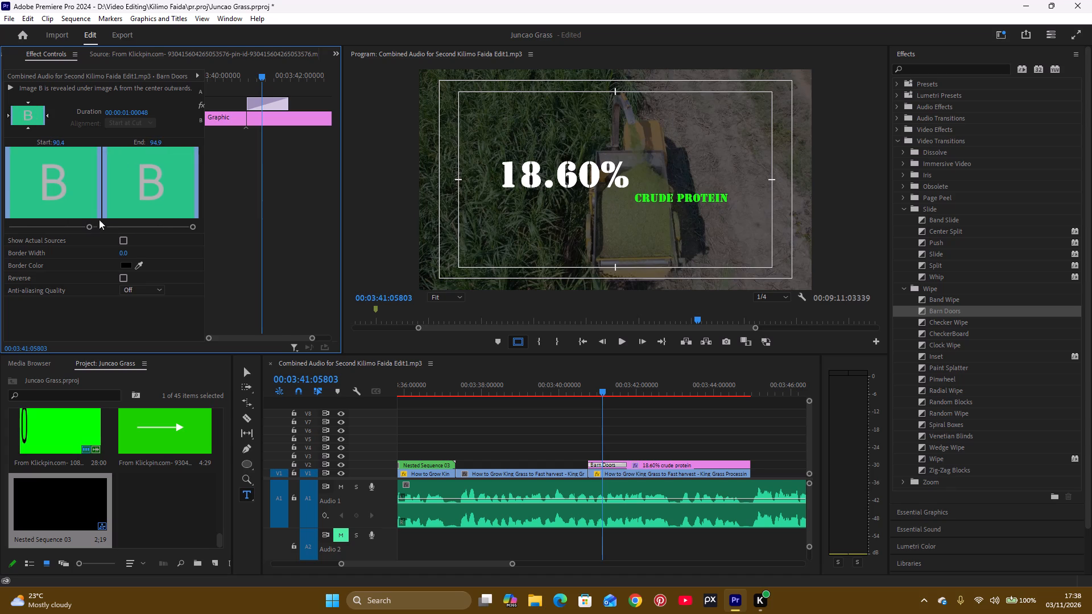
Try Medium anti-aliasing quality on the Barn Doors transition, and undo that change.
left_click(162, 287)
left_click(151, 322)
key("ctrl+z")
Replace the Barn Doors transition at the start of the crude protein title with Checker Wipe and scrub through it.
left_click_drag(945, 322, 834, 374)
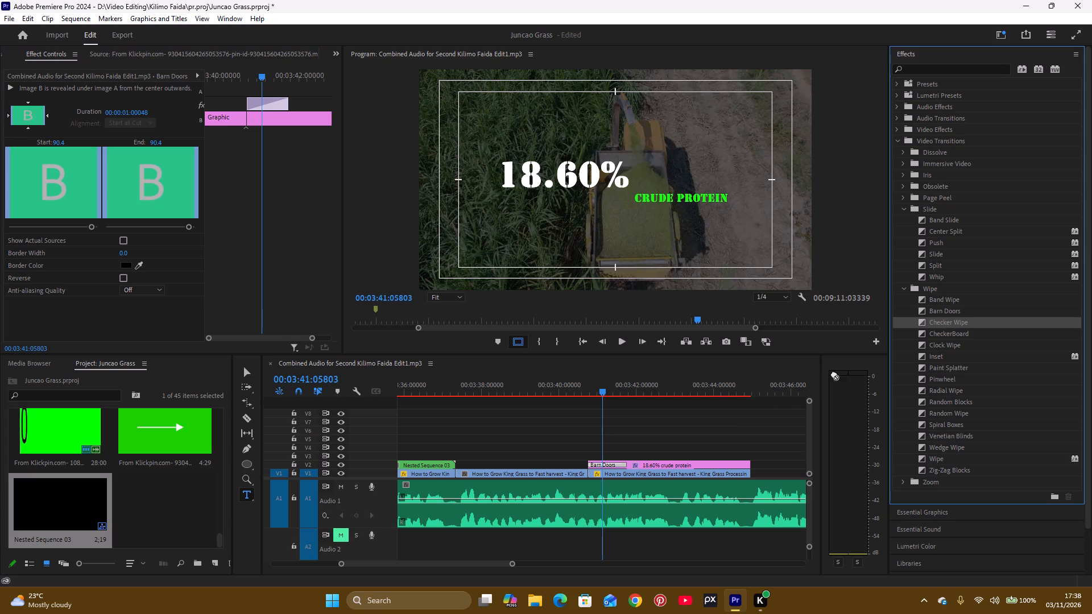
left_click_drag(834, 374, 622, 464)
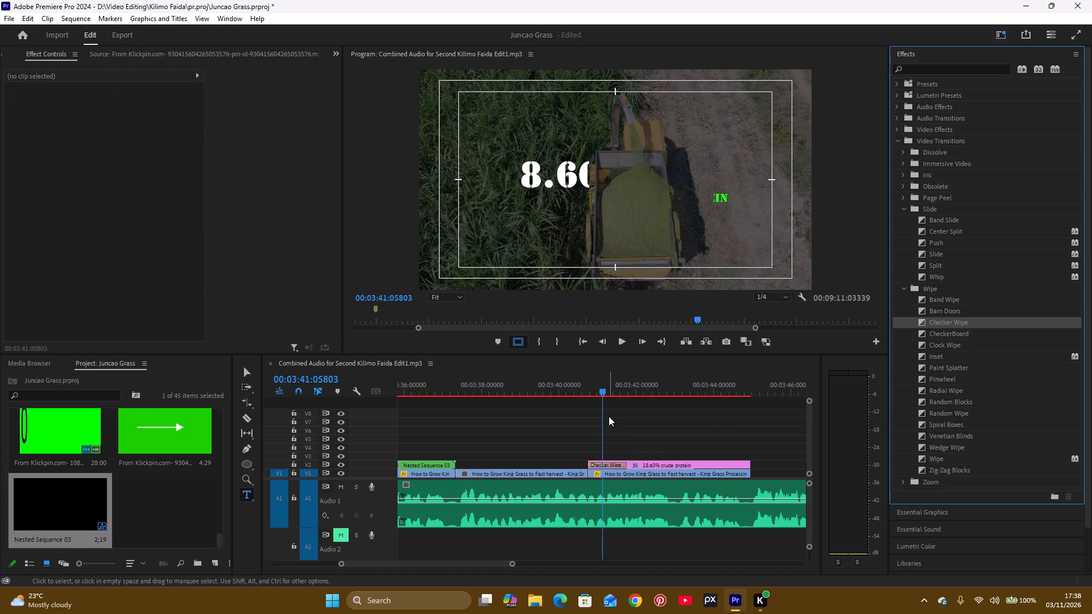
left_click_drag(604, 387, 591, 393)
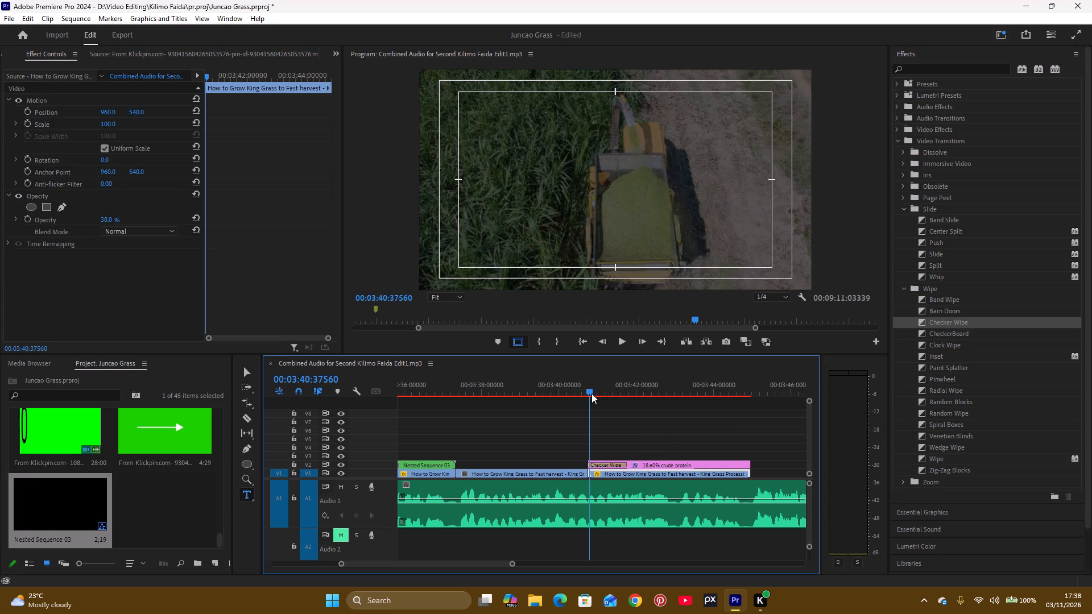
left_click_drag(591, 393, 622, 387)
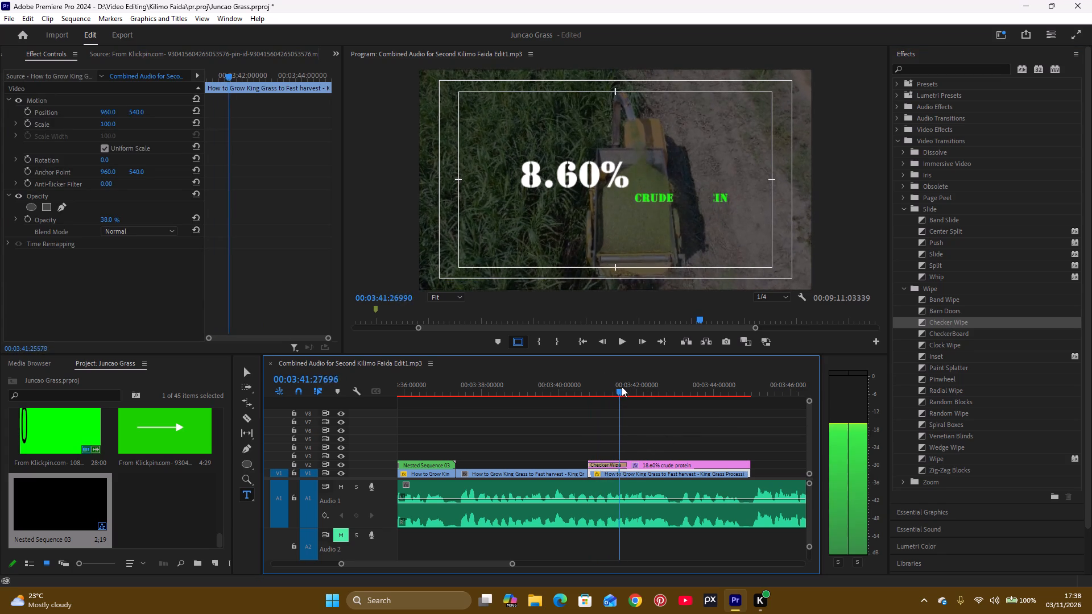
left_click_drag(622, 387, 623, 397)
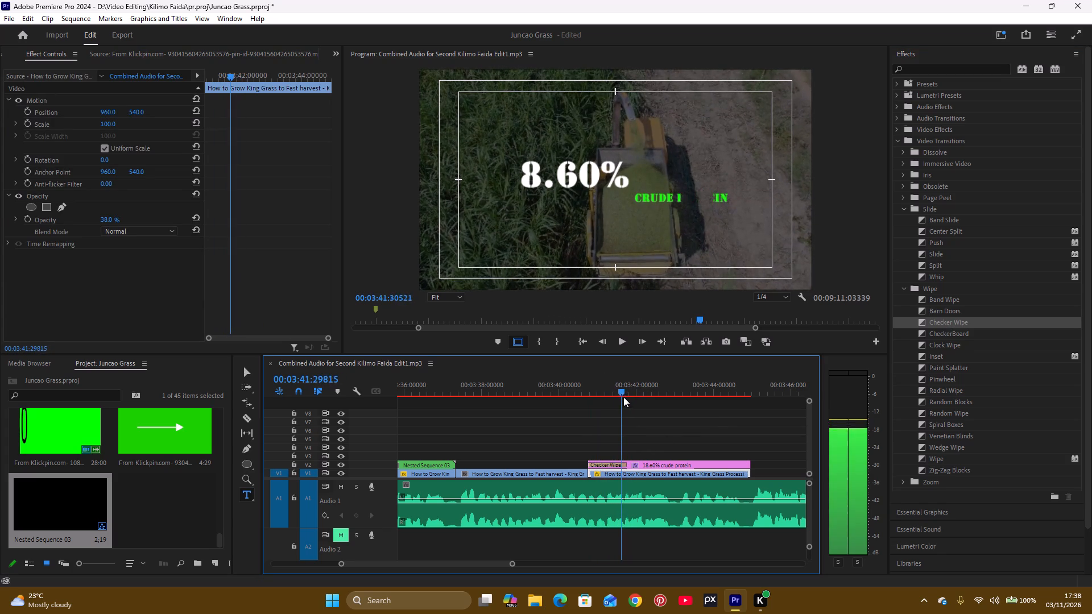
left_click_drag(623, 397, 609, 405)
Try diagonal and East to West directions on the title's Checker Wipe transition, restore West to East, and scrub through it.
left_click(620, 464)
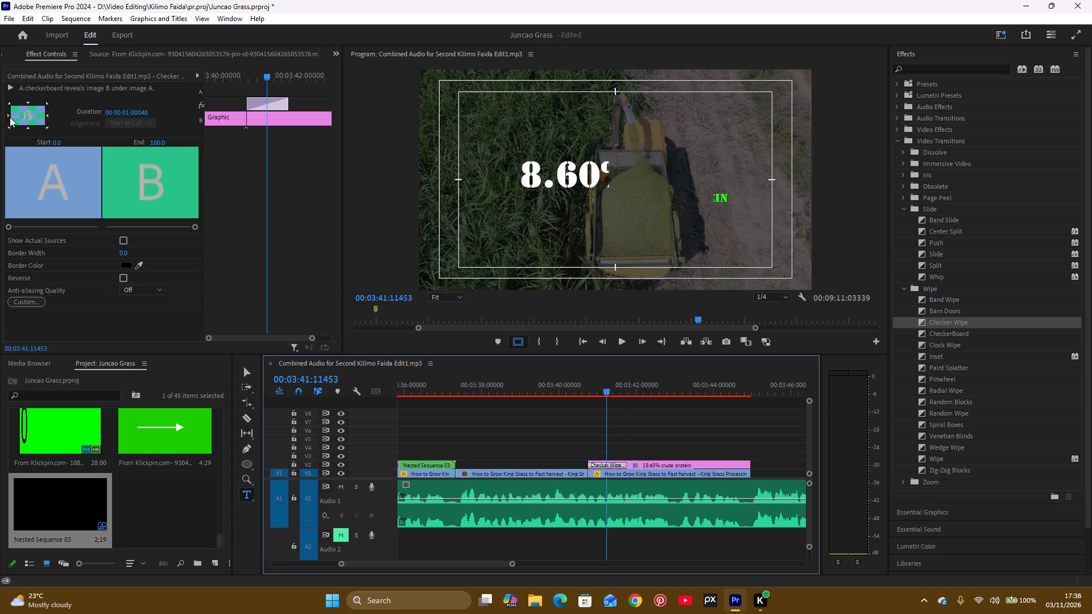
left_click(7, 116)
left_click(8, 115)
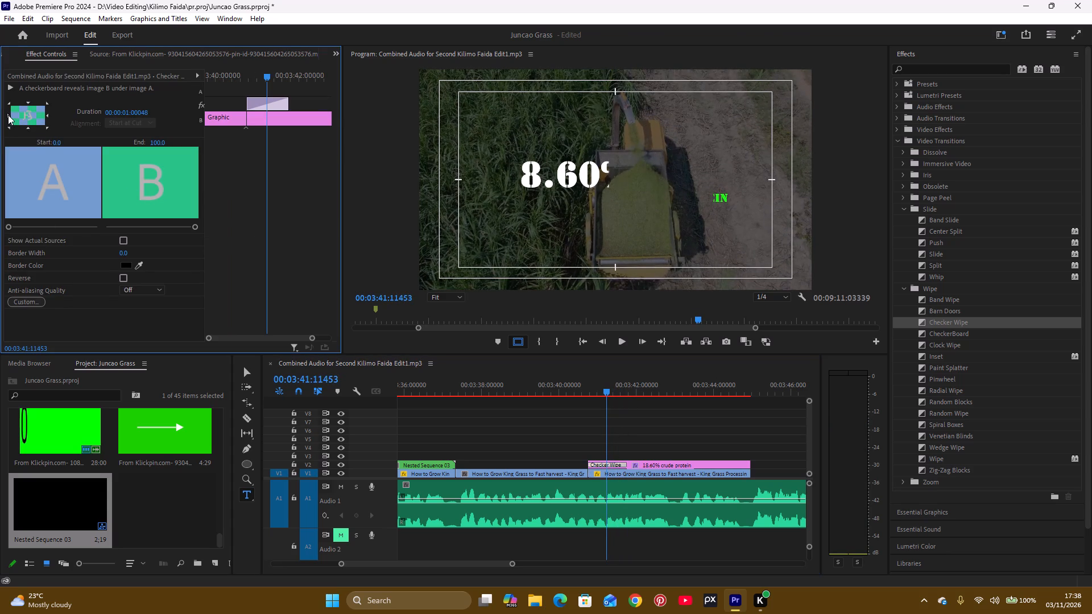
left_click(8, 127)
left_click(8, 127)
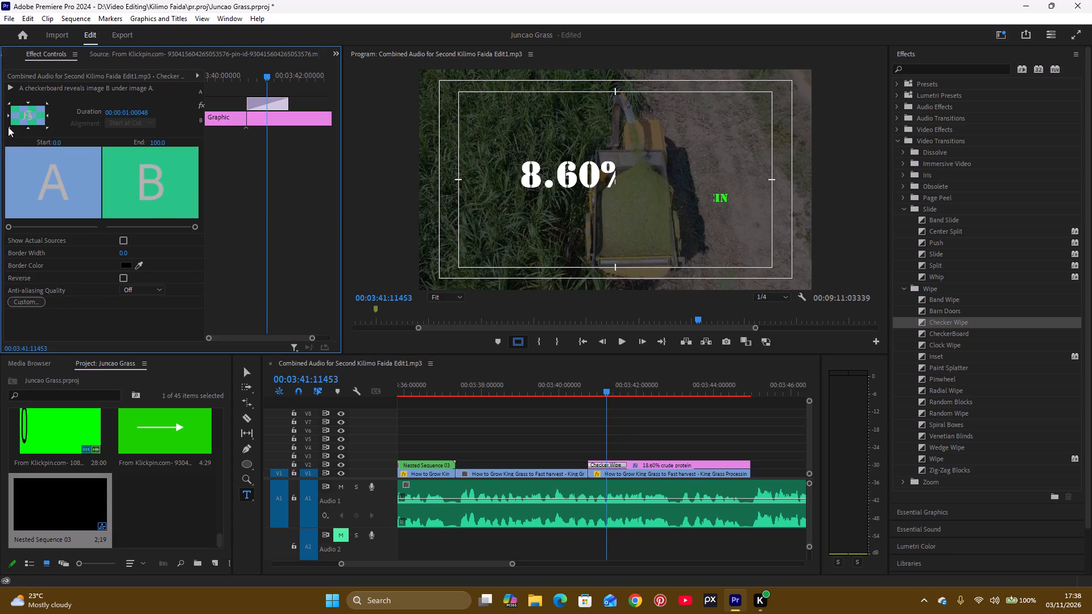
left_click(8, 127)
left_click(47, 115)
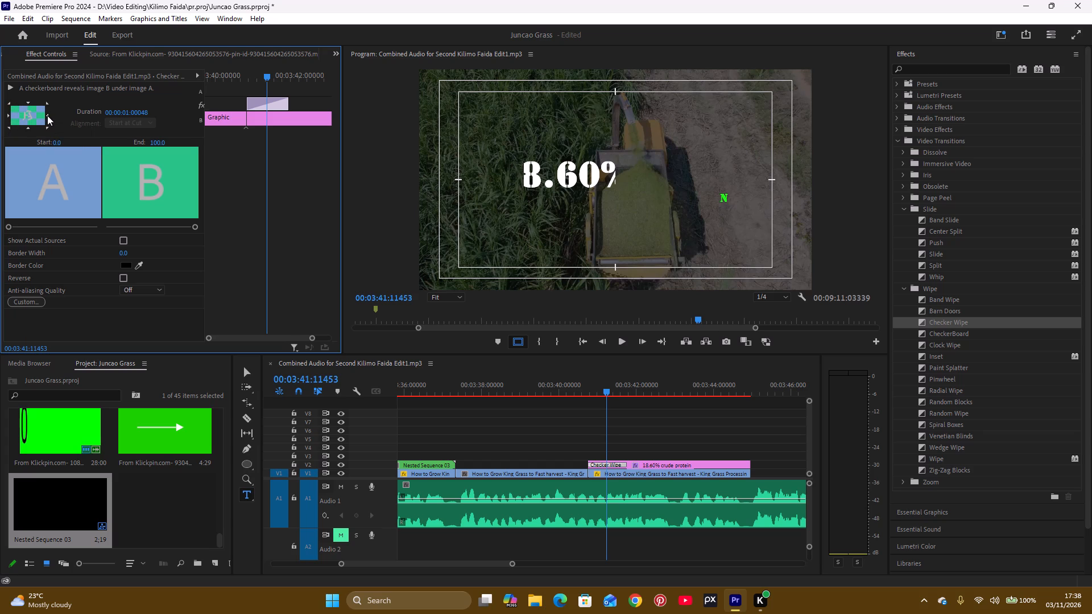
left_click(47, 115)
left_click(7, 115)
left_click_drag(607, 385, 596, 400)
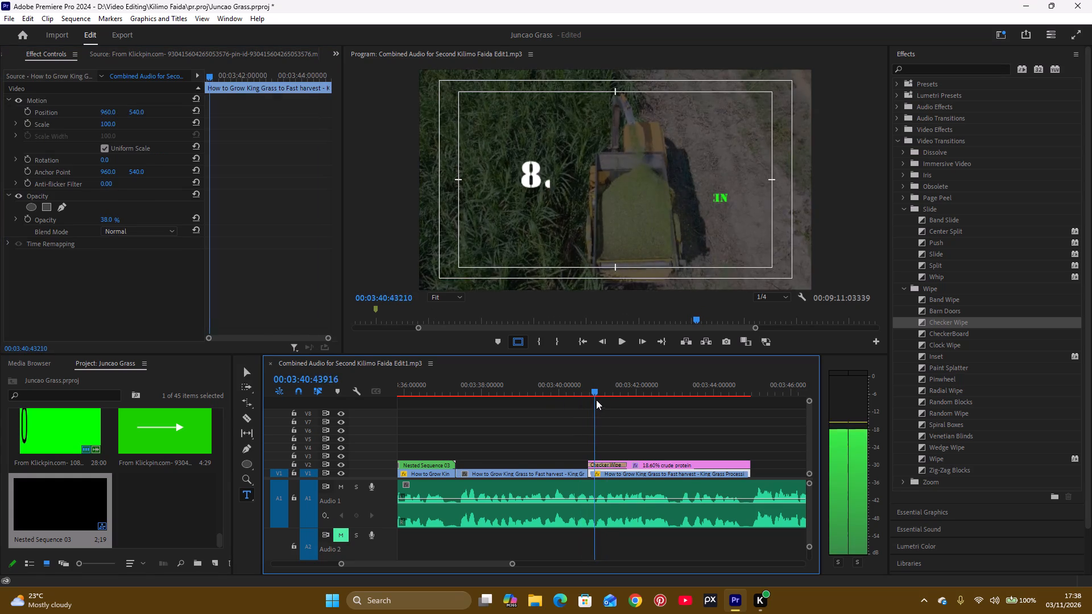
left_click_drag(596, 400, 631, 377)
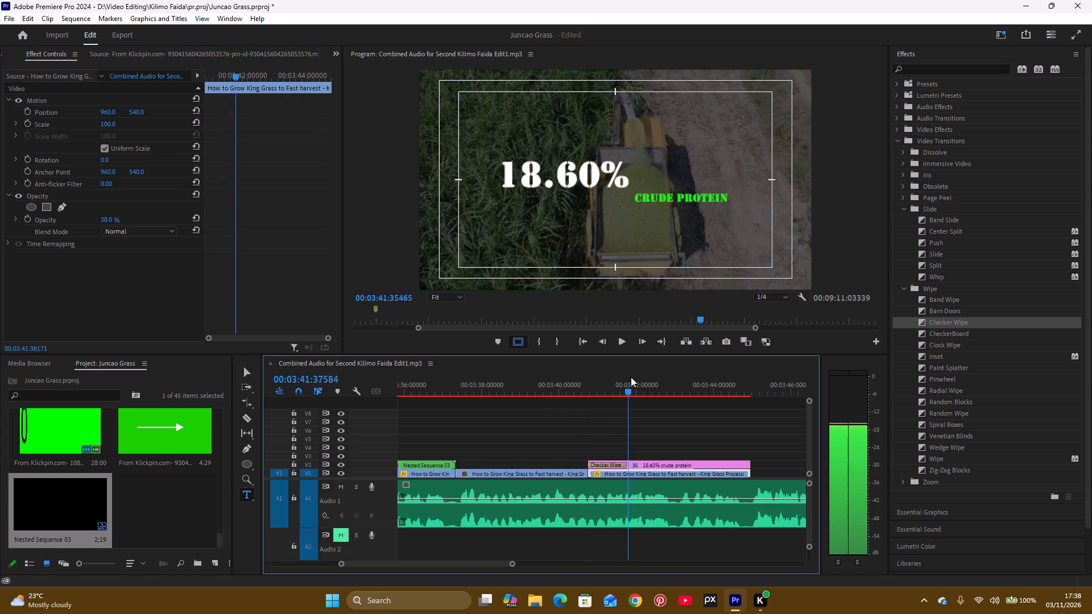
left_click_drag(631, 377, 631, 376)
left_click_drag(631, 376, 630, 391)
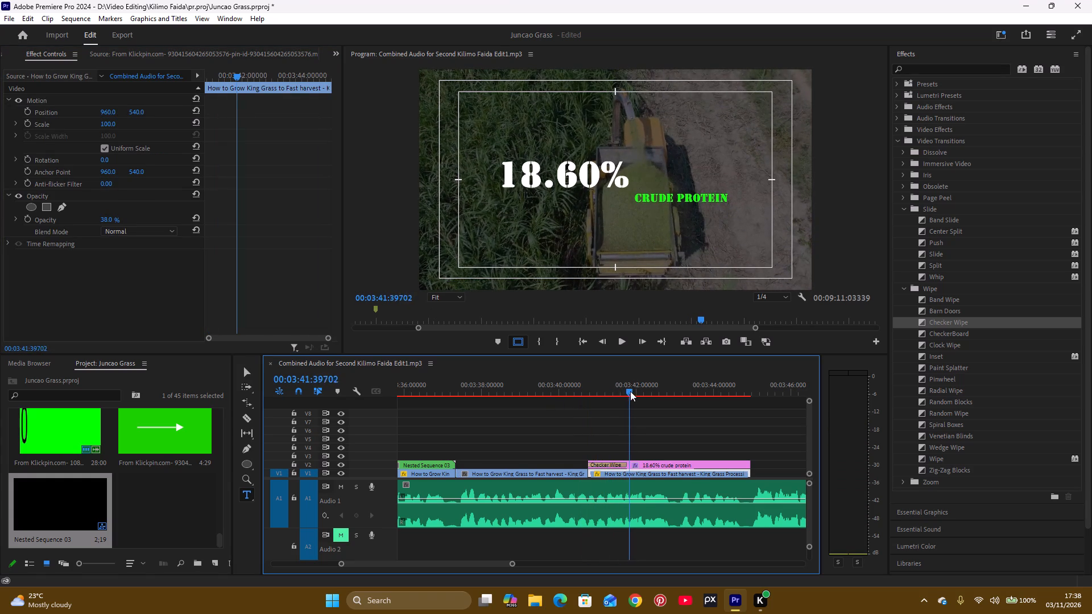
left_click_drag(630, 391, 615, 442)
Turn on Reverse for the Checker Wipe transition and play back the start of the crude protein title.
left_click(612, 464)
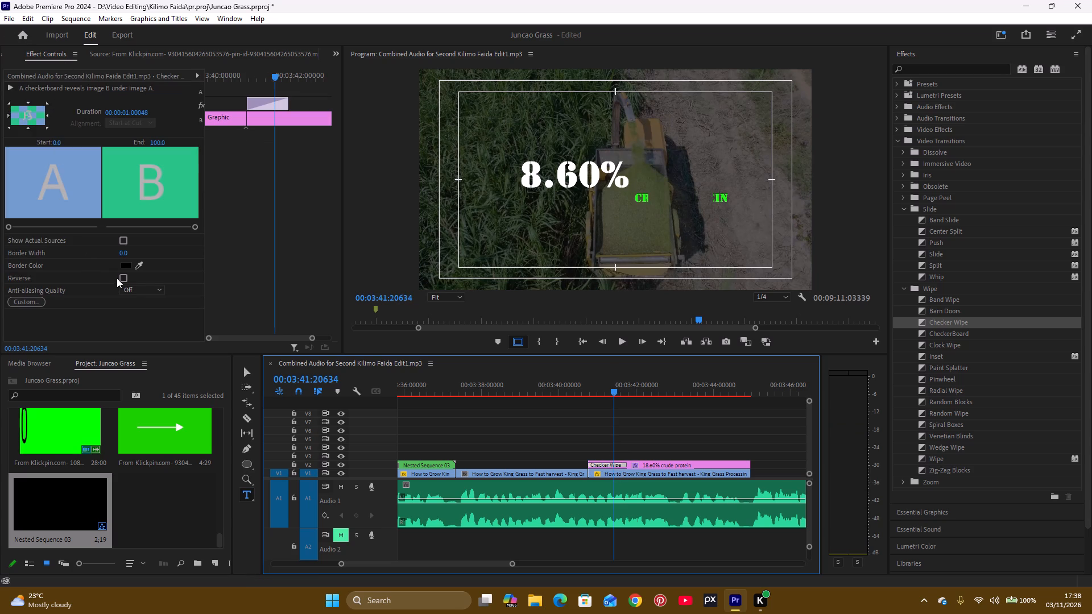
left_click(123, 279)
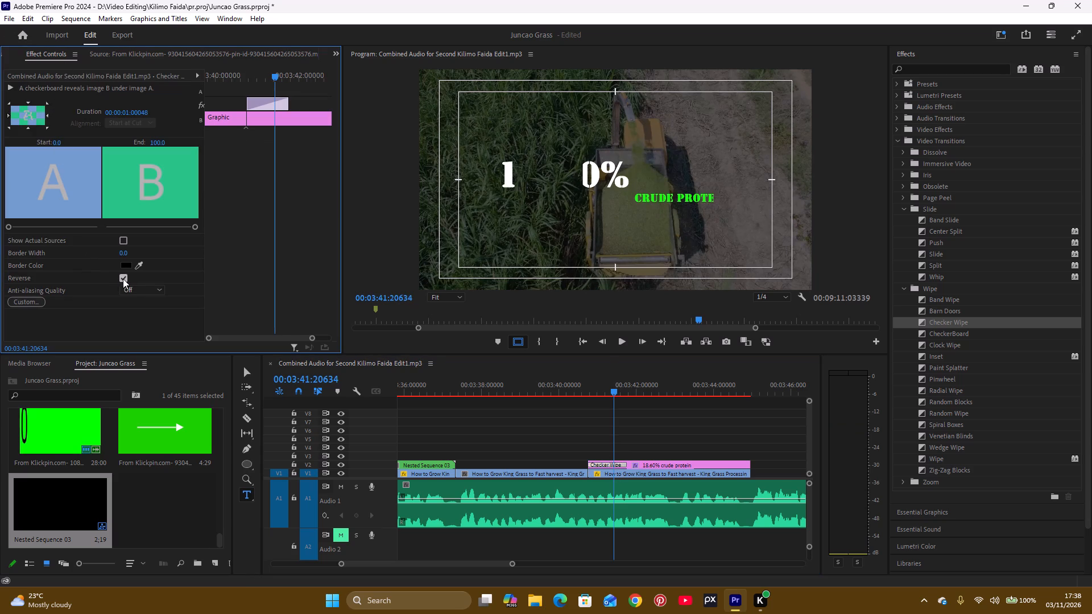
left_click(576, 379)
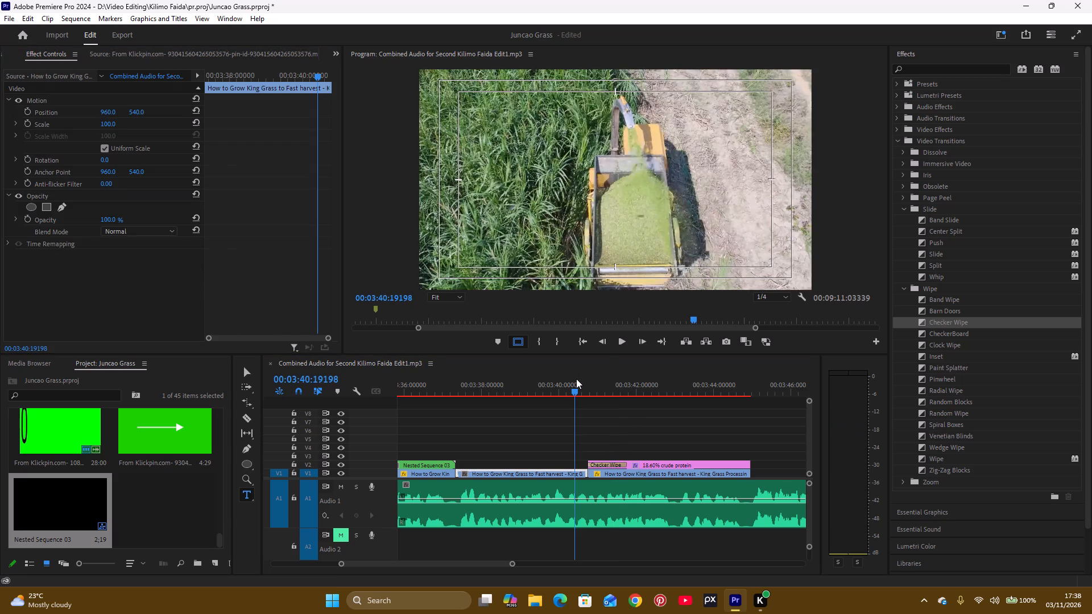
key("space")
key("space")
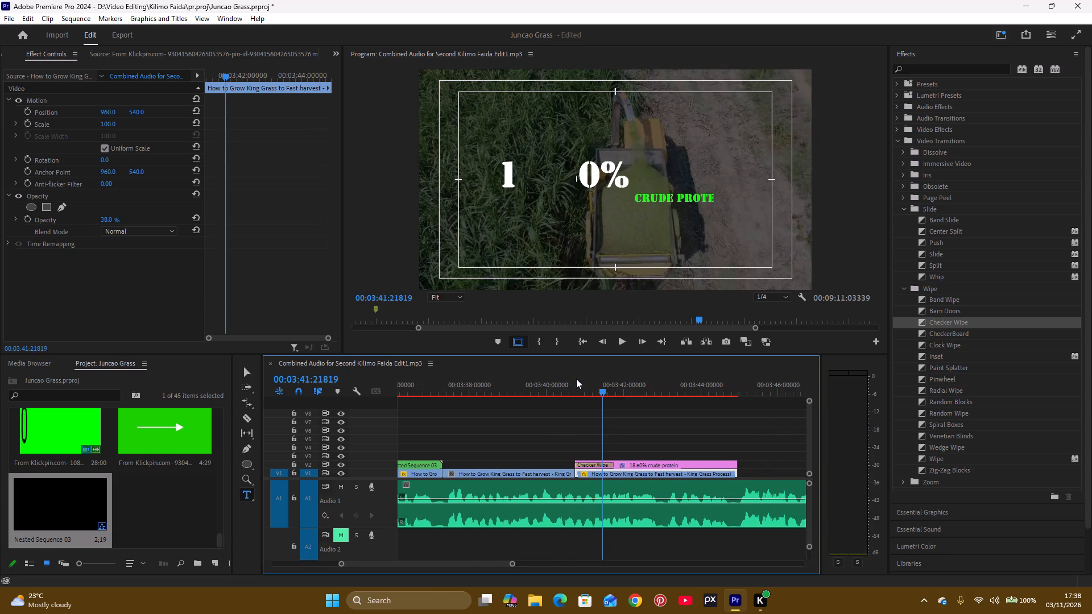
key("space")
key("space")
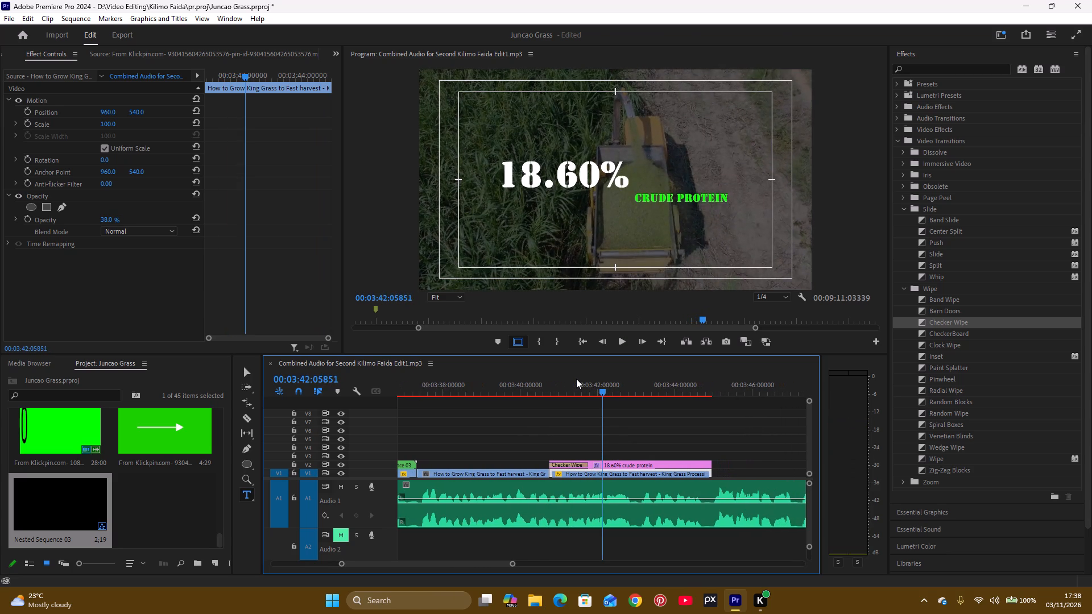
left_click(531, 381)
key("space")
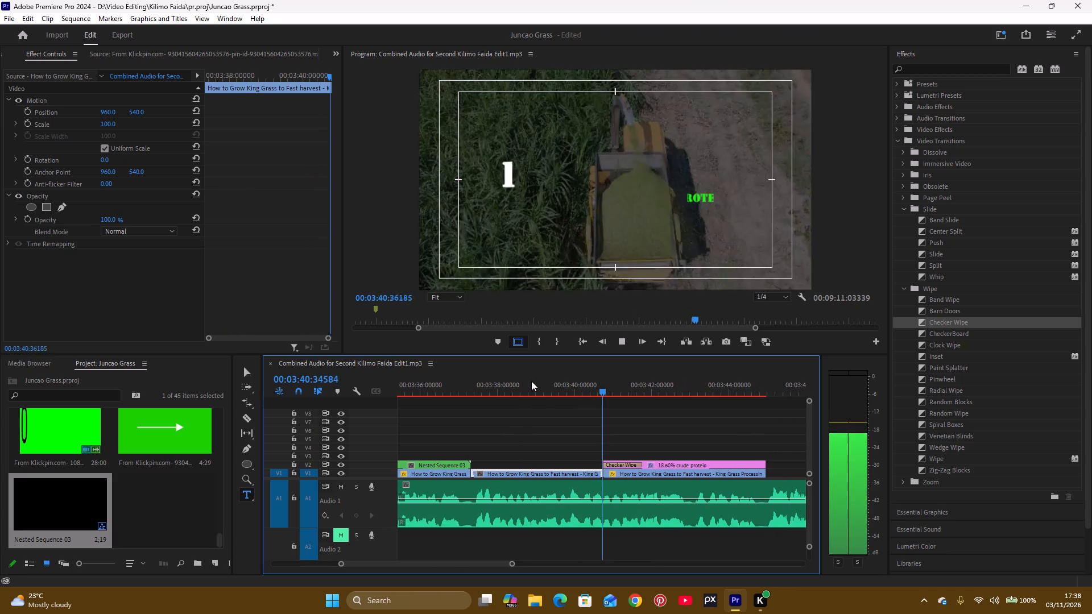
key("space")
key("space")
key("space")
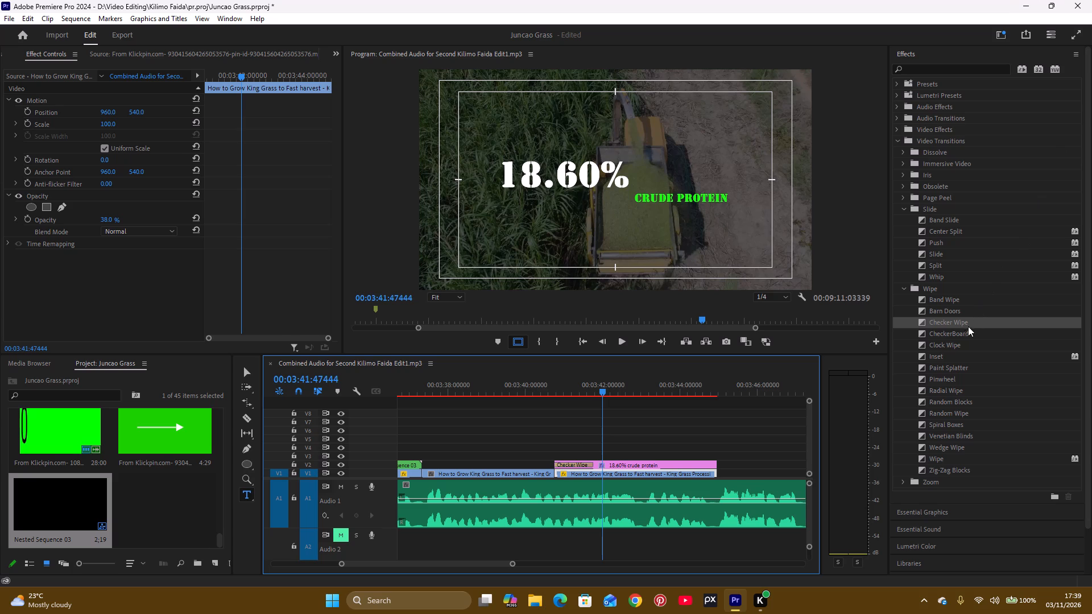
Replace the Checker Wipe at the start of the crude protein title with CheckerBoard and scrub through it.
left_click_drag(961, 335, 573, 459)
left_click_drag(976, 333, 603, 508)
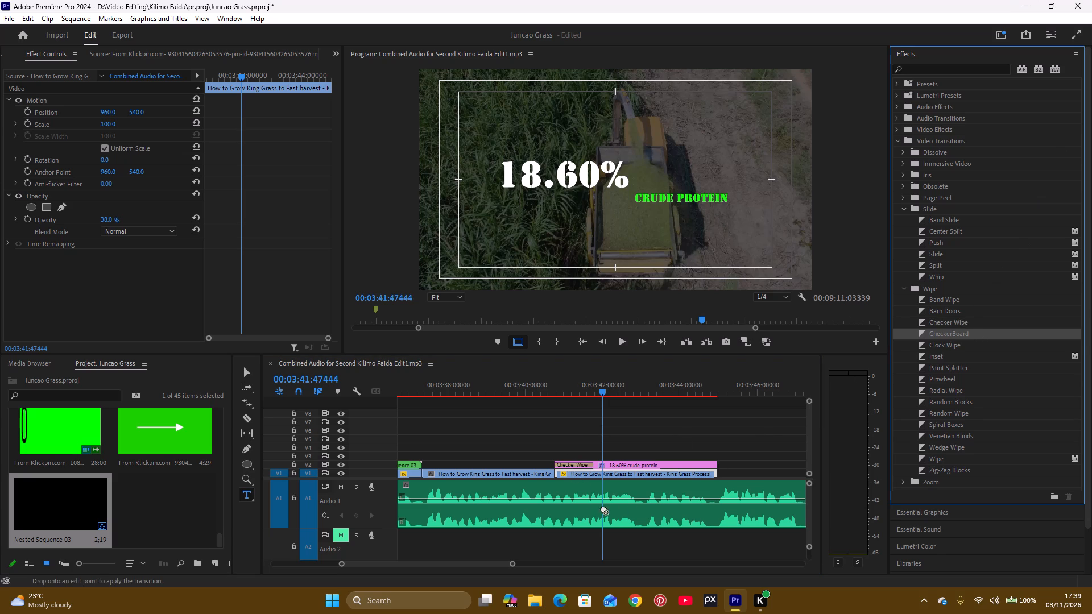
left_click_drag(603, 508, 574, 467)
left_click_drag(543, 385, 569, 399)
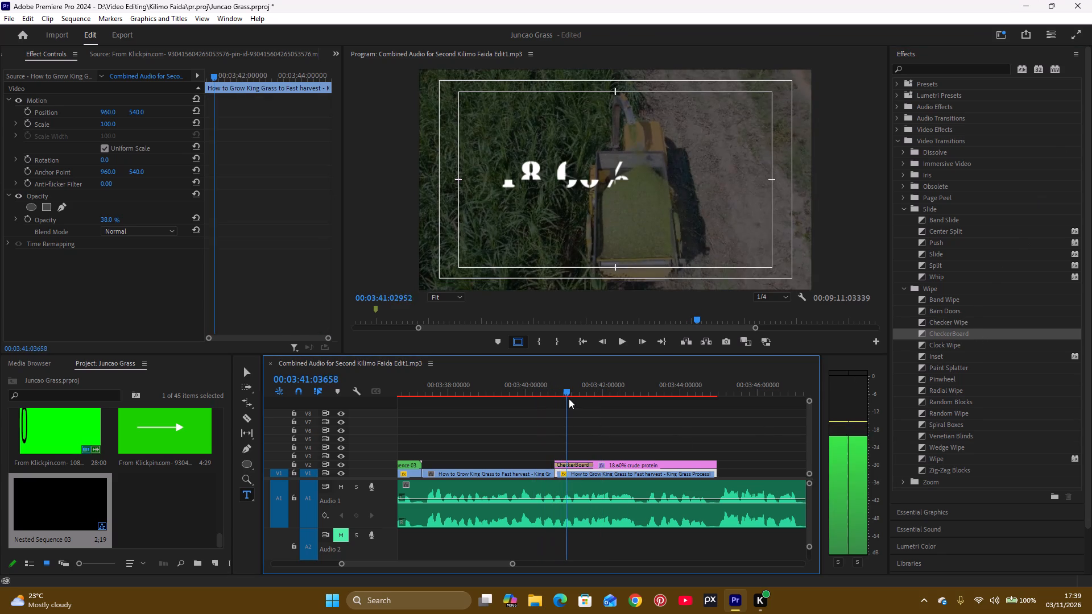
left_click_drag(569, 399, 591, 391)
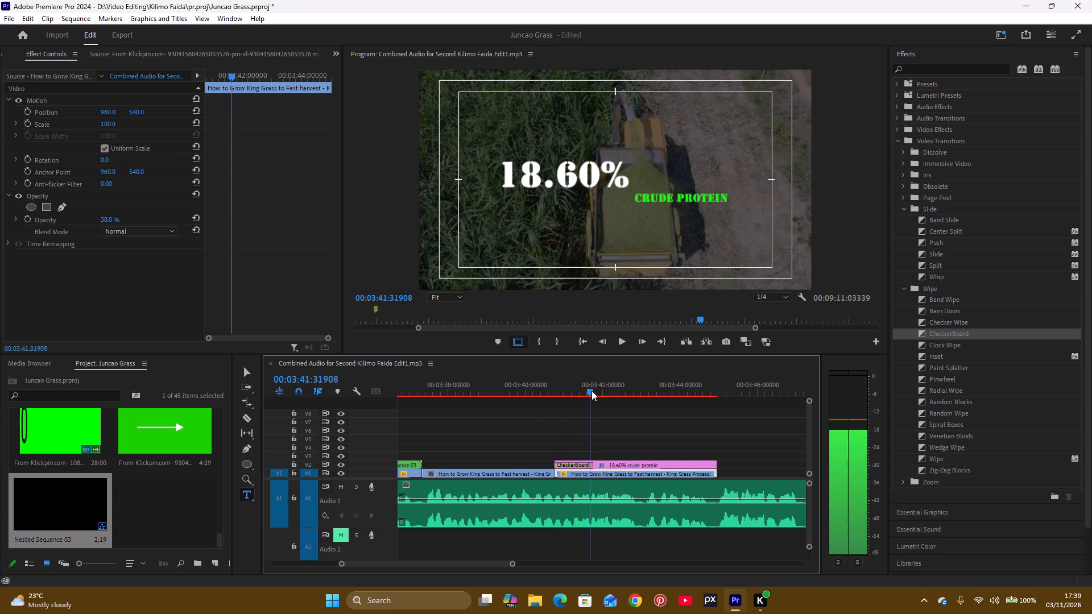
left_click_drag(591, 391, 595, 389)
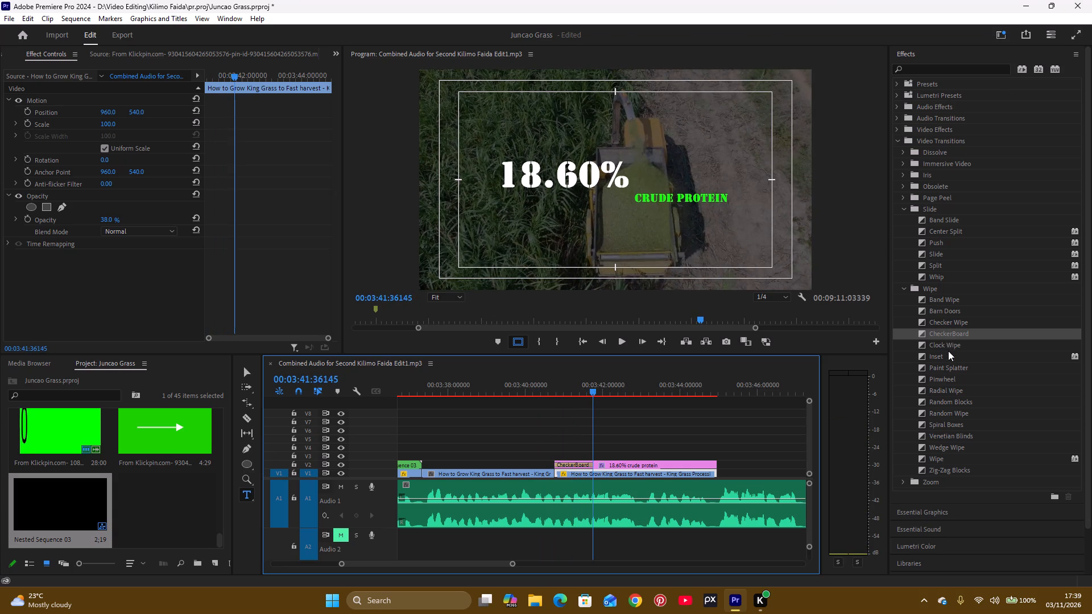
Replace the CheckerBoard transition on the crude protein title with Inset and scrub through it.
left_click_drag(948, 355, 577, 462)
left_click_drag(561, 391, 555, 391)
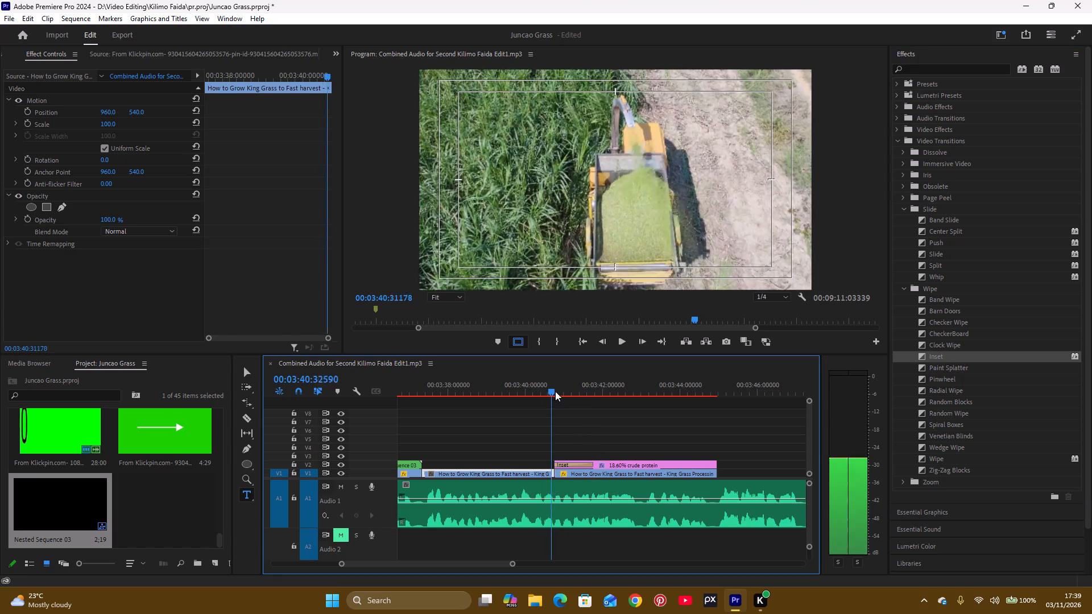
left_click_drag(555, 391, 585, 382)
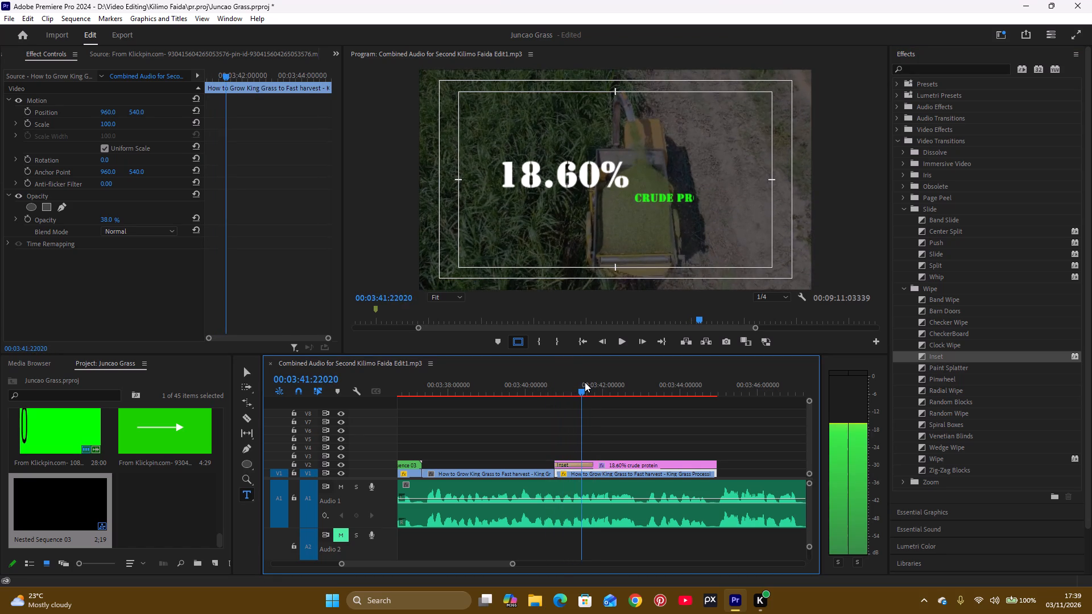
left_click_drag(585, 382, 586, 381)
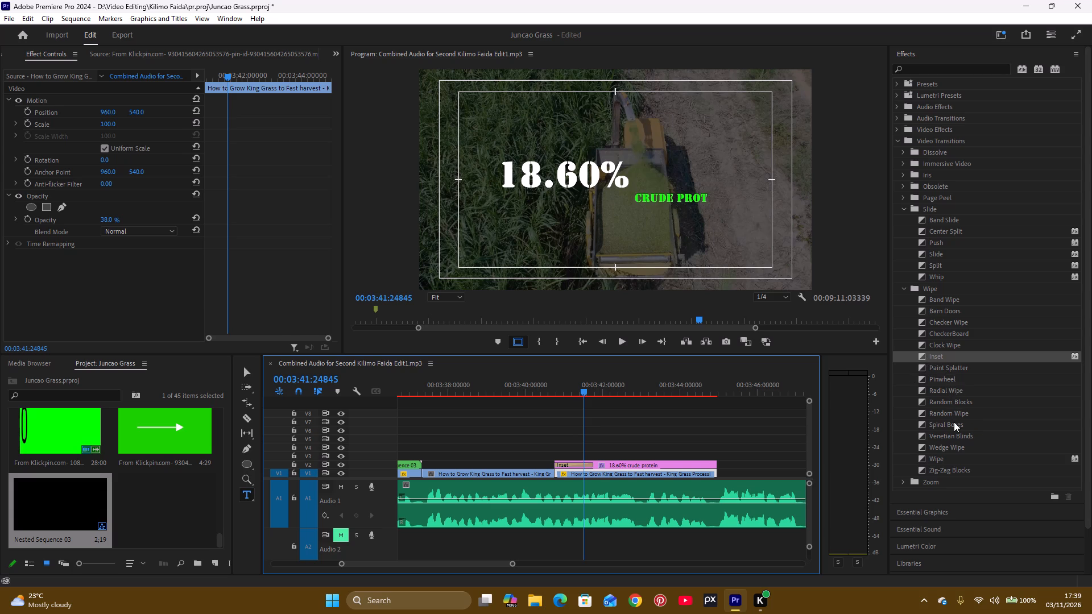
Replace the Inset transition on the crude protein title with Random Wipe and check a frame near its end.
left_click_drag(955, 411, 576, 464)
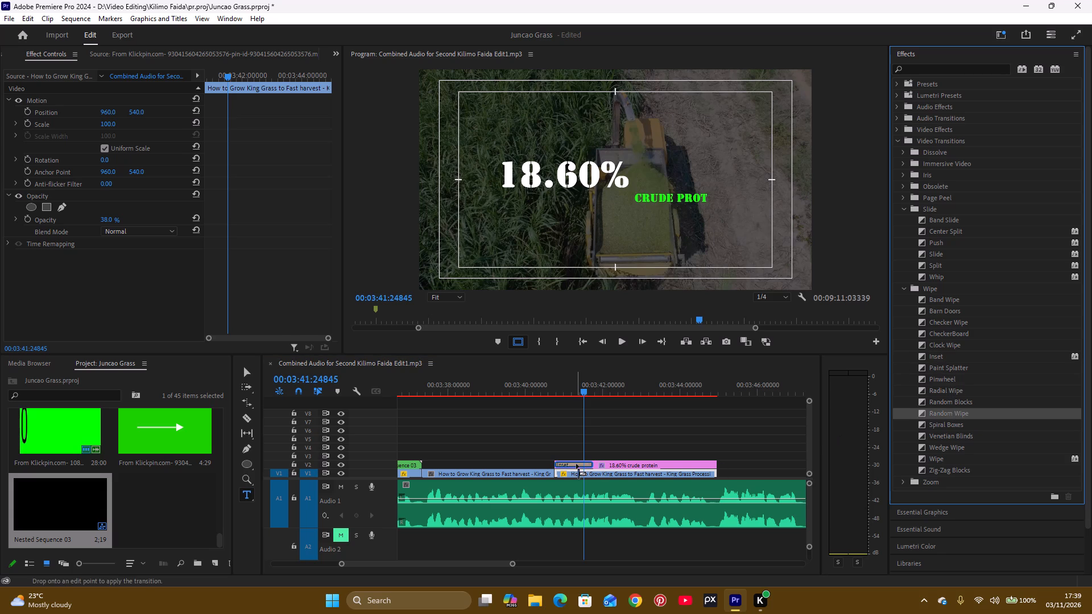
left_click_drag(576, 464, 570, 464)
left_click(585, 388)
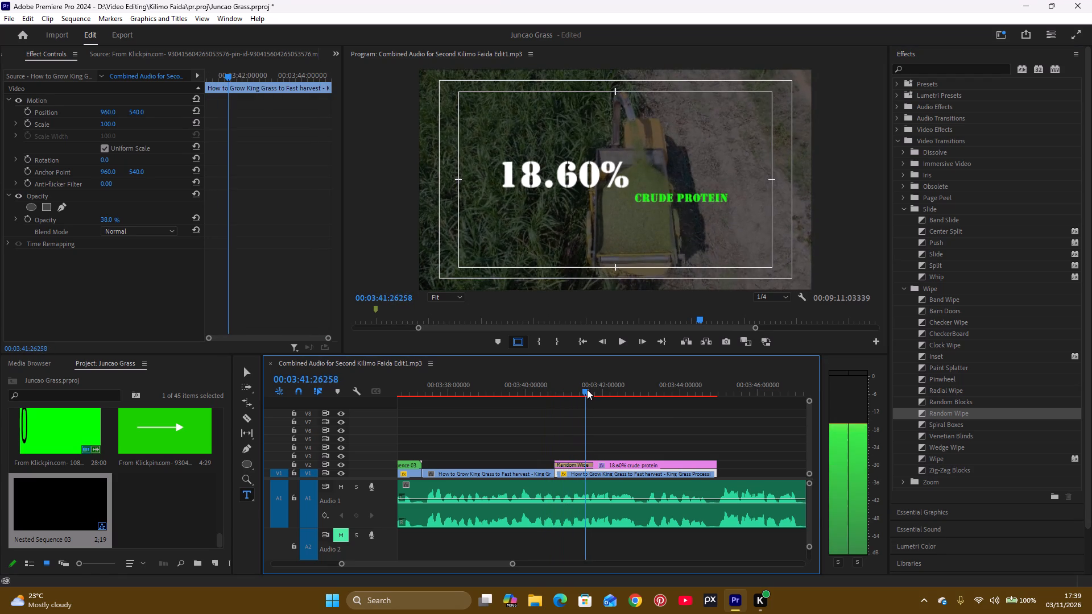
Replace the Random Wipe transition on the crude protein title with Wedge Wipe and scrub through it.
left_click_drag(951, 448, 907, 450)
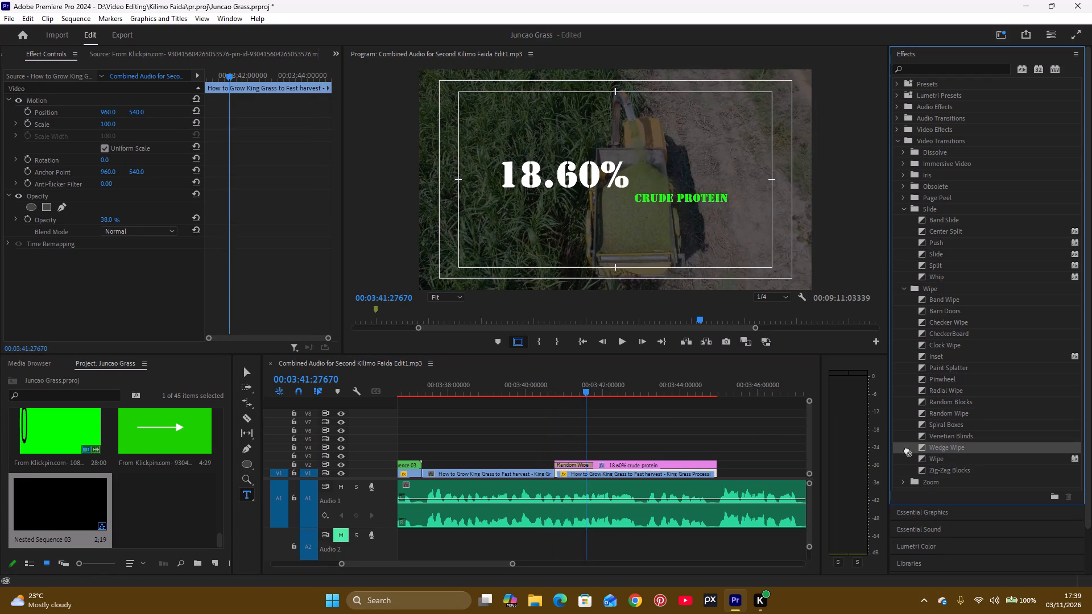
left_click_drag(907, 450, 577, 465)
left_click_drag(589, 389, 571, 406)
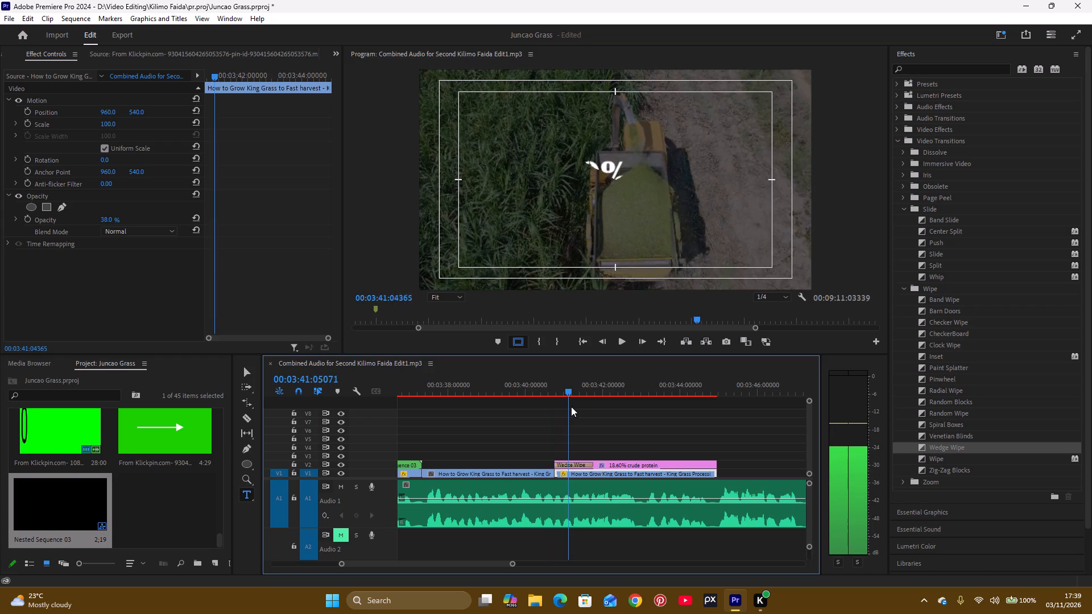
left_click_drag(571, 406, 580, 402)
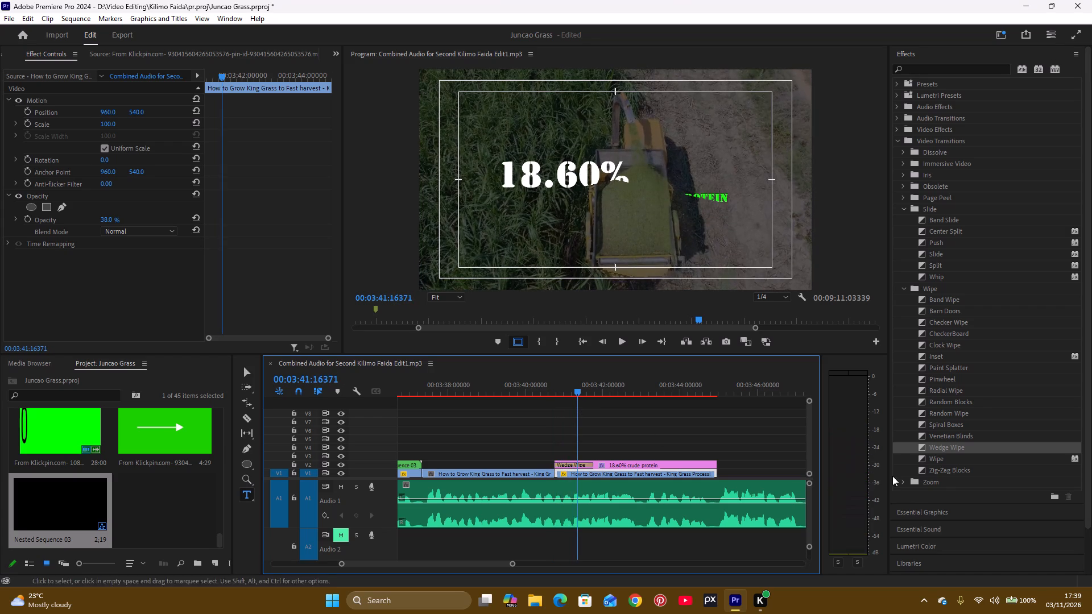
Replace the Wedge Wipe at the start of the crude protein title with the plain Wipe transition and scrub through it.
left_click_drag(949, 458, 559, 489)
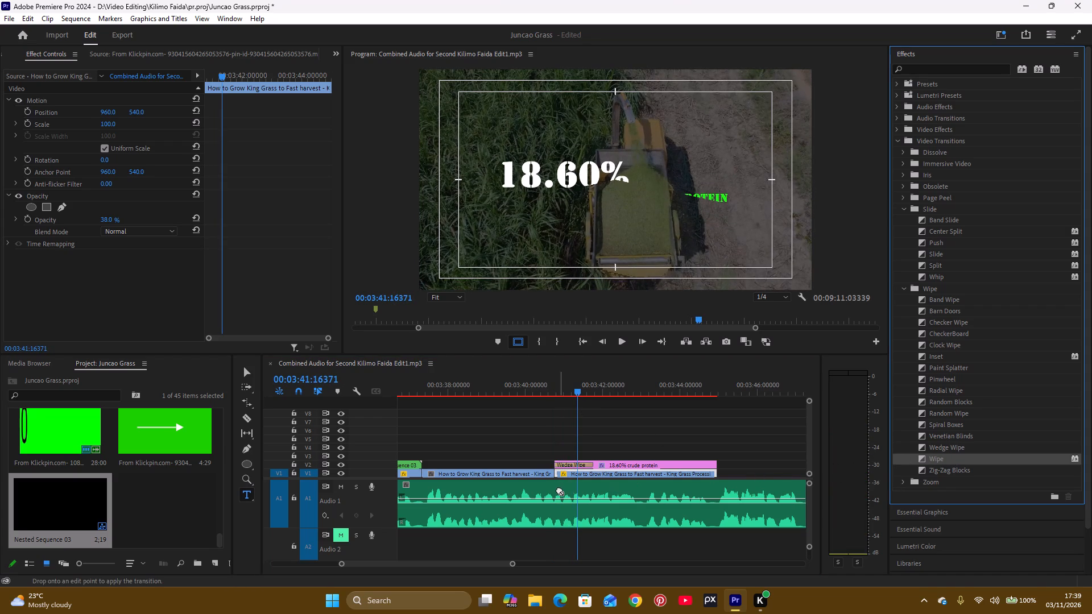
left_click_drag(559, 489, 581, 464)
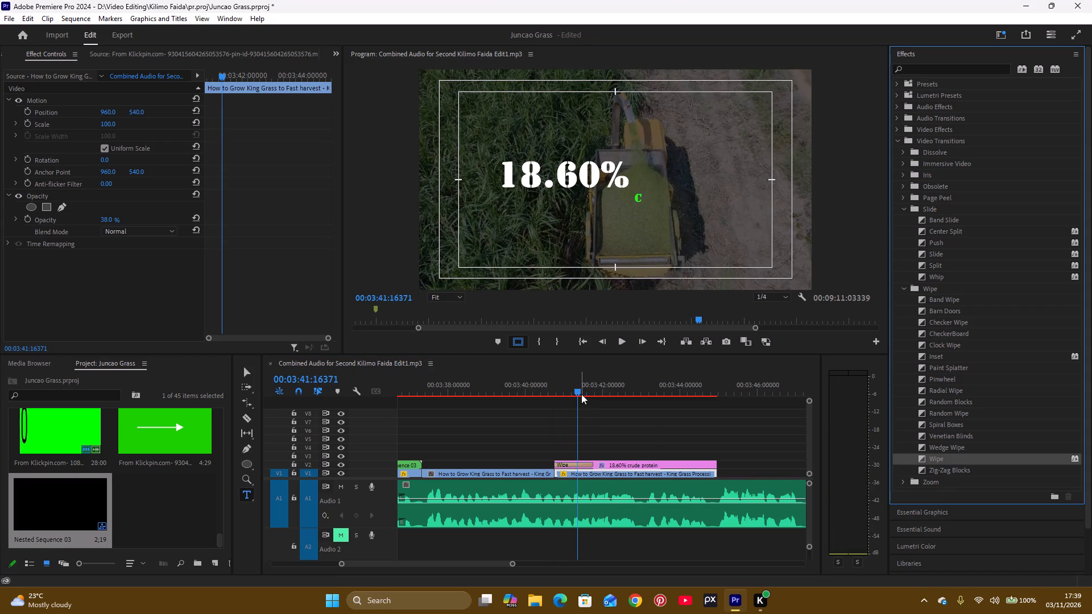
left_click_drag(578, 387, 569, 404)
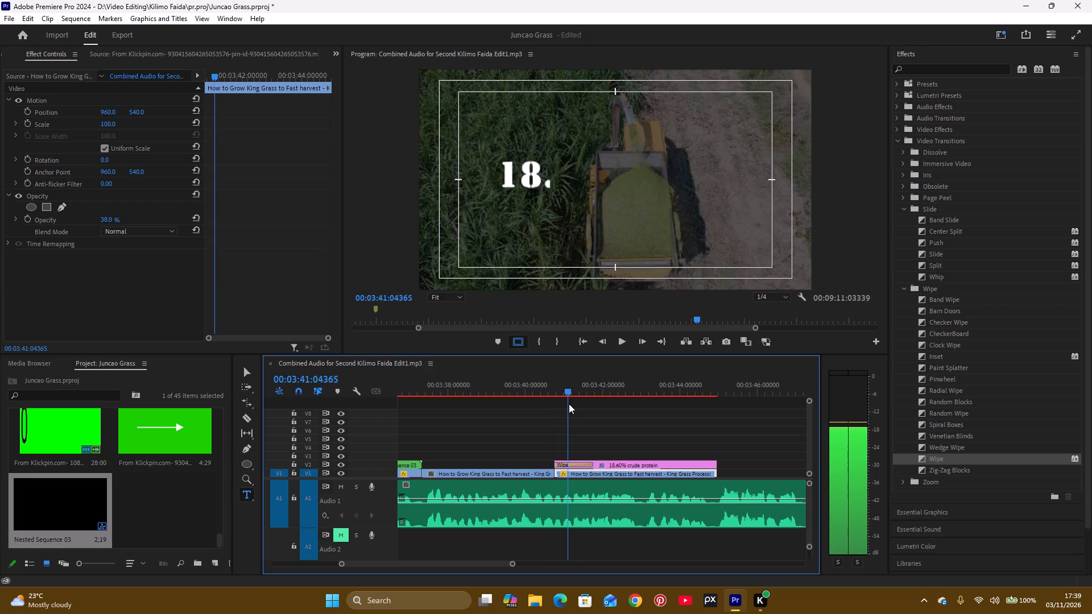
left_click_drag(569, 404, 581, 396)
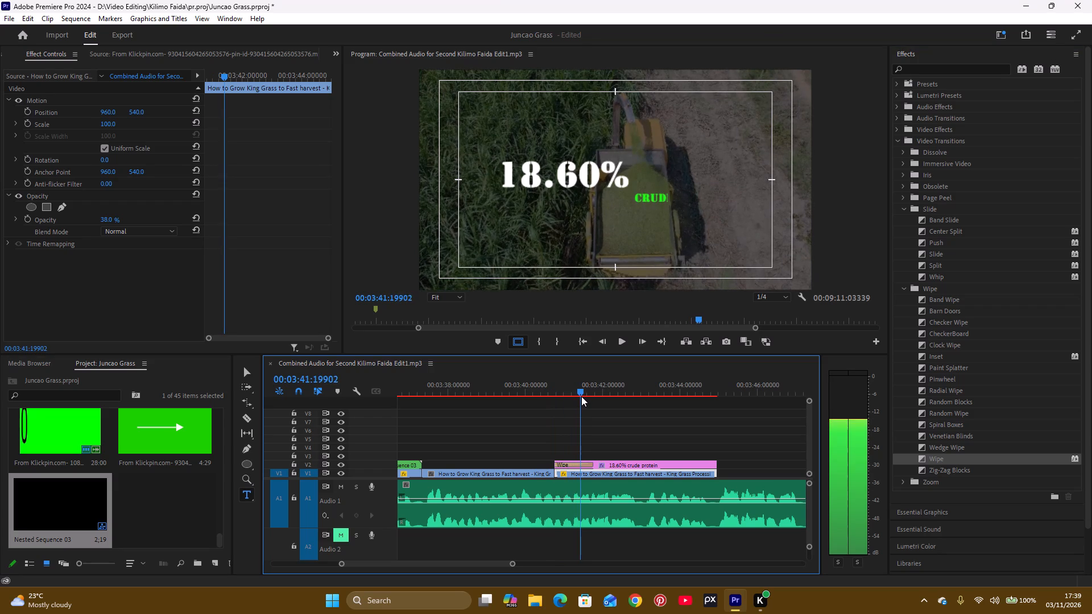
left_click_drag(581, 396, 585, 395)
Lengthen the Wipe transition on the crude protein title to a duration of about 00:00:01:17665 and scrub through it.
left_click_drag(593, 463, 607, 464)
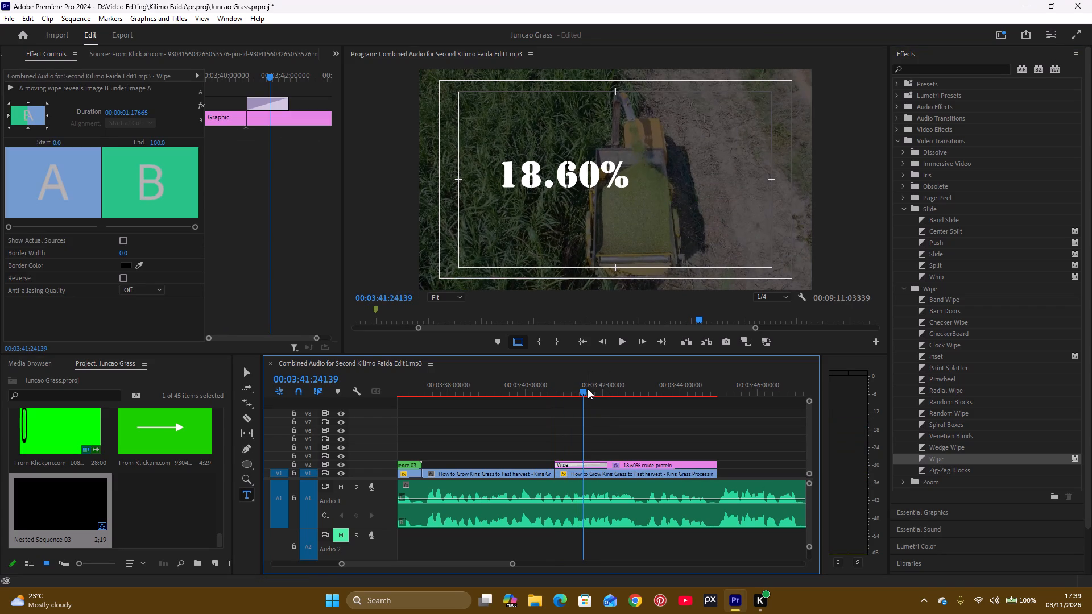
left_click_drag(587, 389, 597, 400)
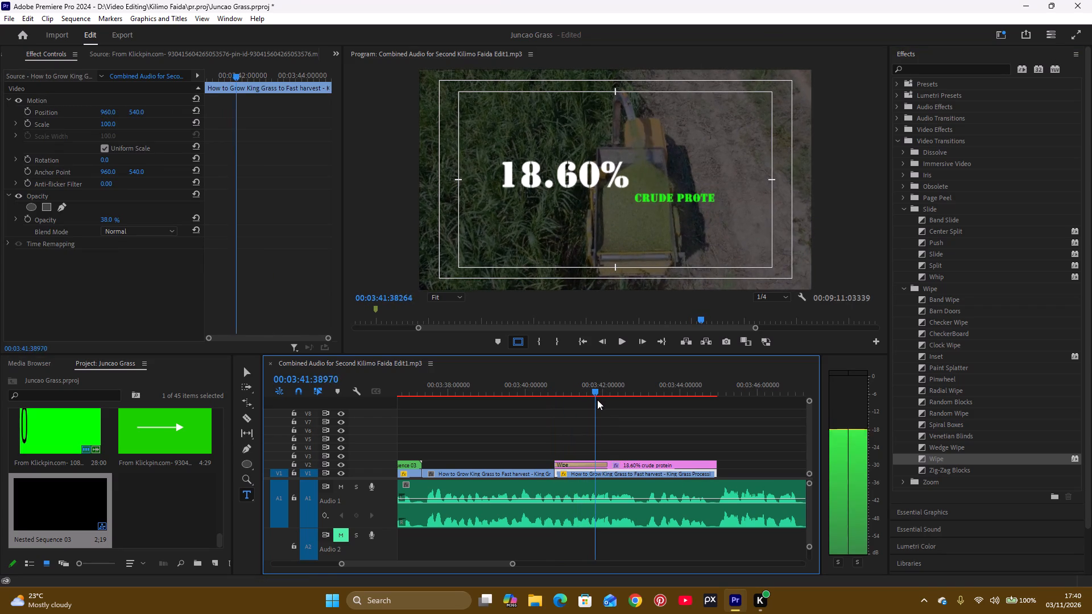
left_click_drag(597, 400, 604, 413)
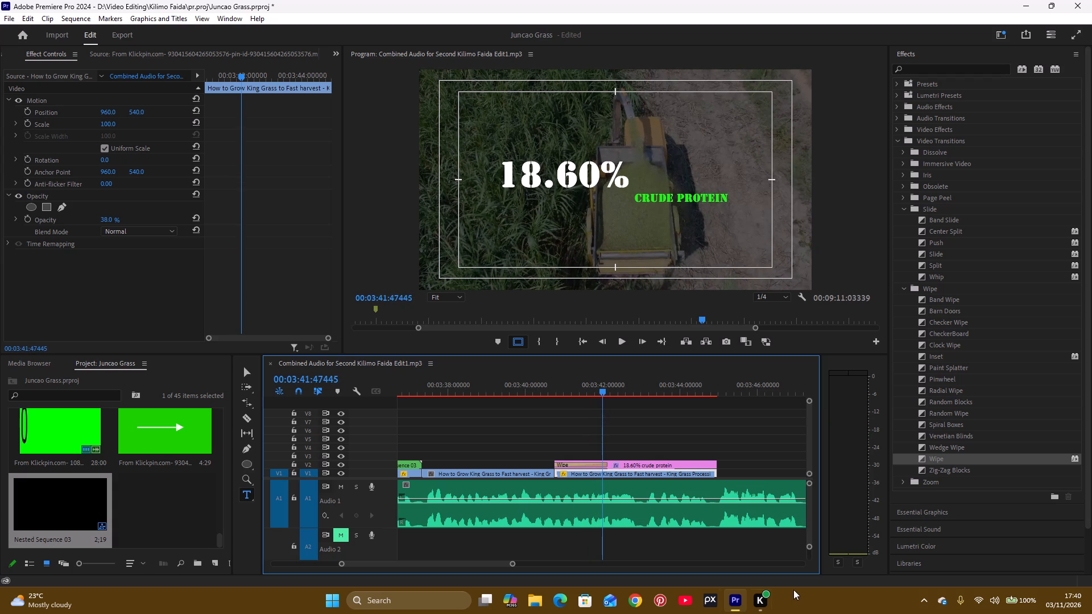